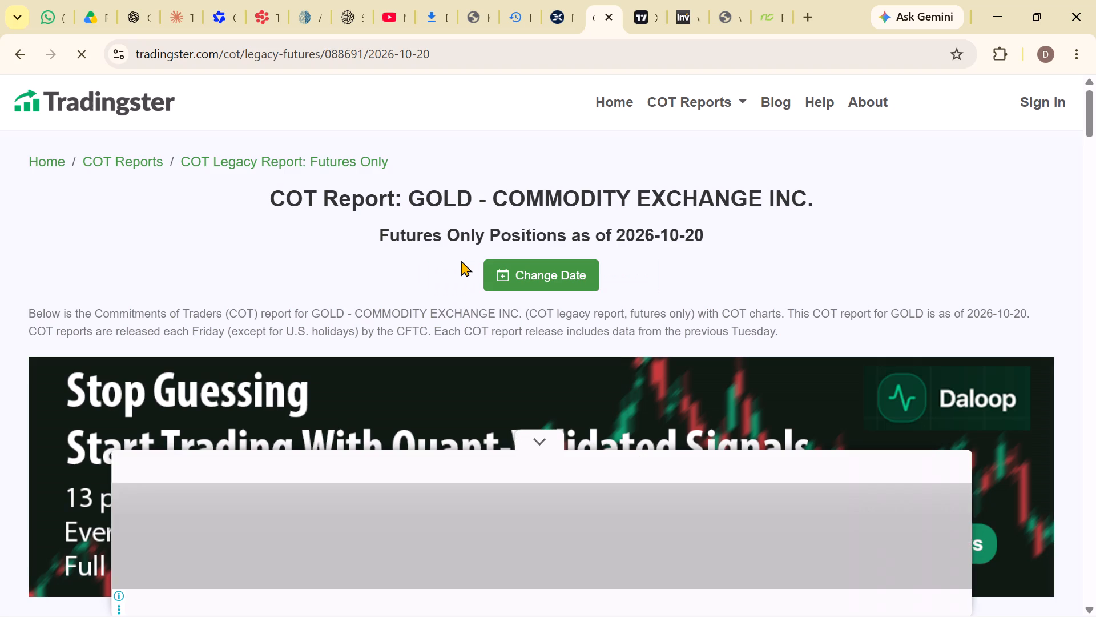
Open the gold futures-only COT report for 2026-10-27 and examine its positions table.
{"action": "left_click", "coordinate": [522, 274]}
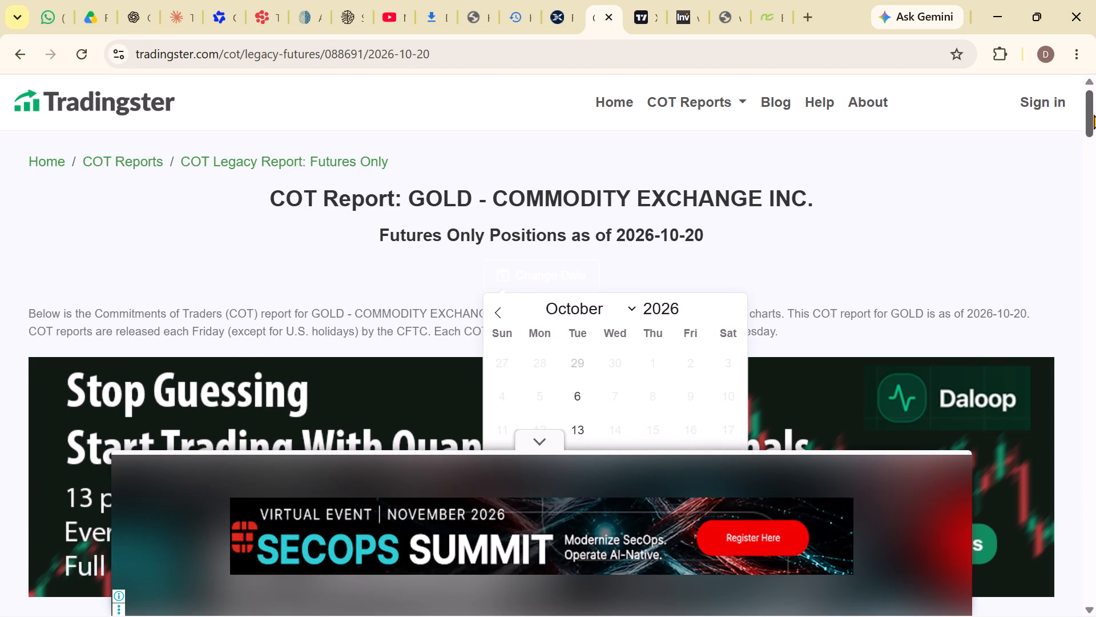
{"action": "left_click_drag", "start_coordinate": [1094, 114], "coordinate": [1088, 142]}
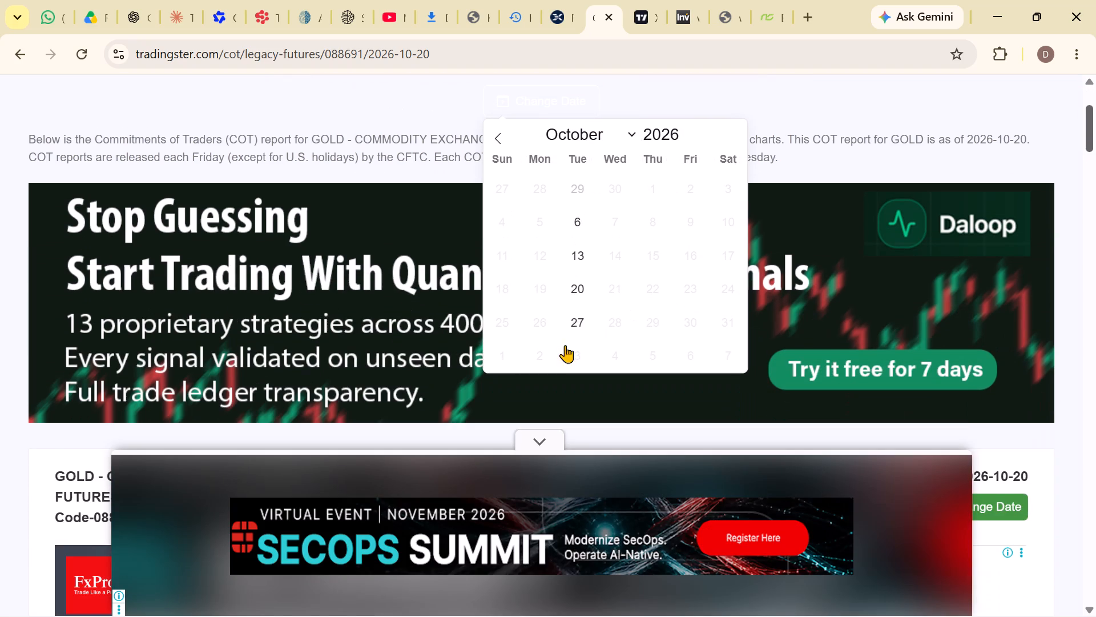
{"action": "left_click", "coordinate": [573, 335]}
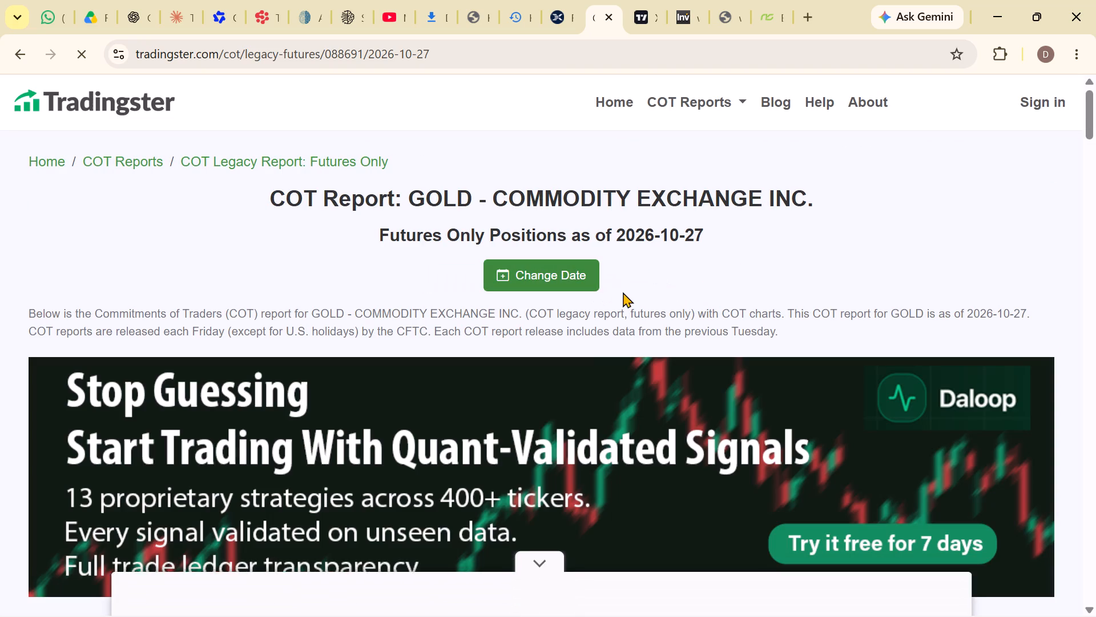
{"action": "left_click", "coordinate": [535, 496]}
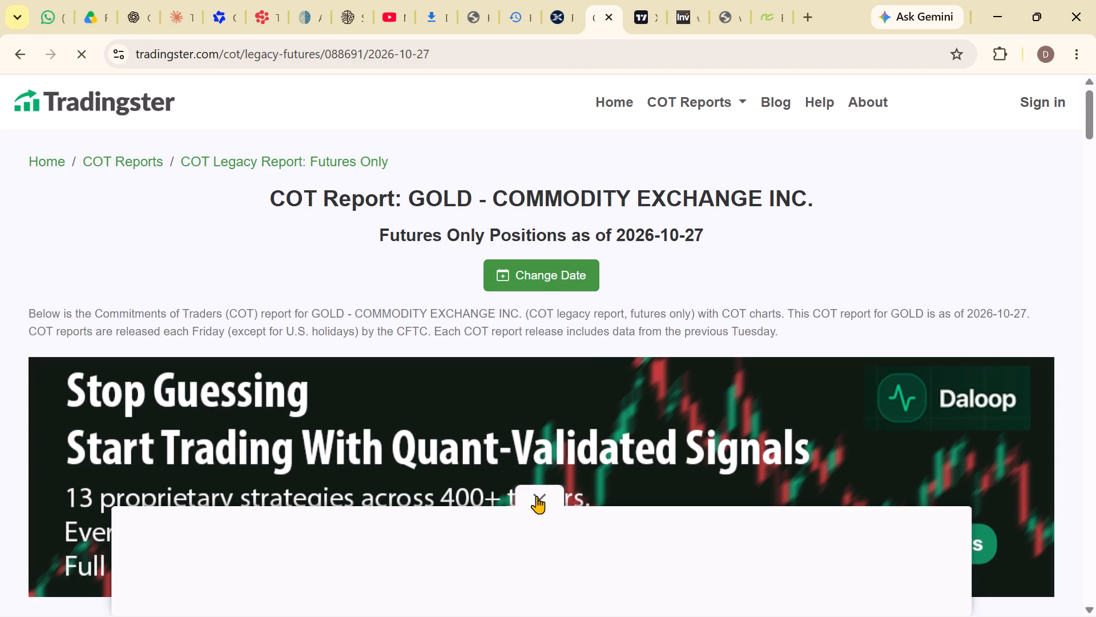
{"action": "left_click_drag", "start_coordinate": [1091, 121], "coordinate": [1090, 181]}
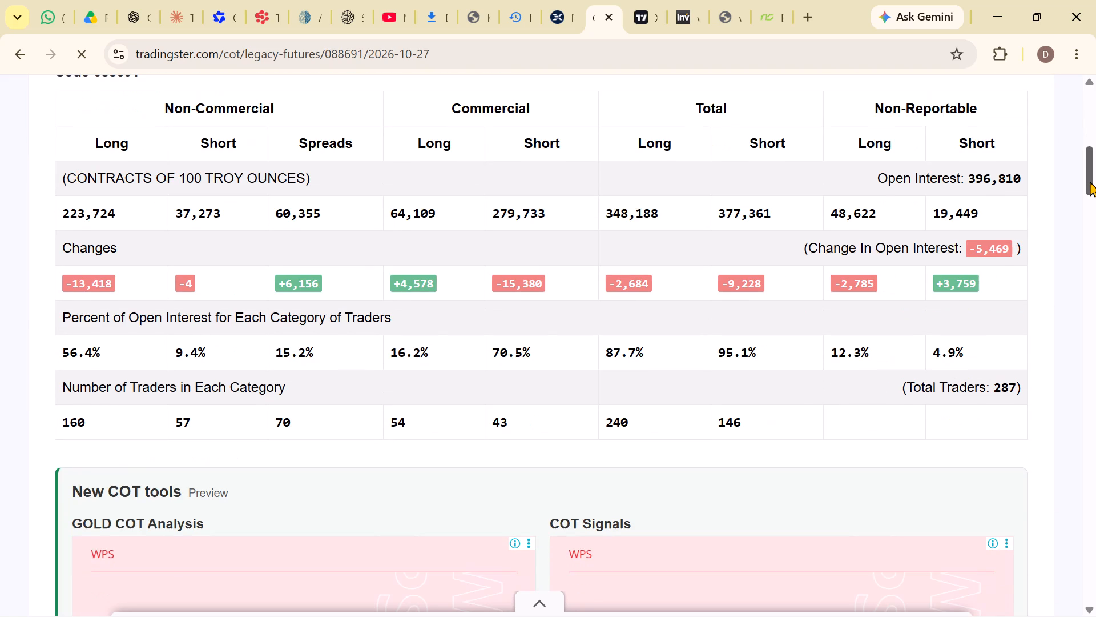
{"action": "left_click_drag", "start_coordinate": [1090, 181], "coordinate": [1093, 199]}
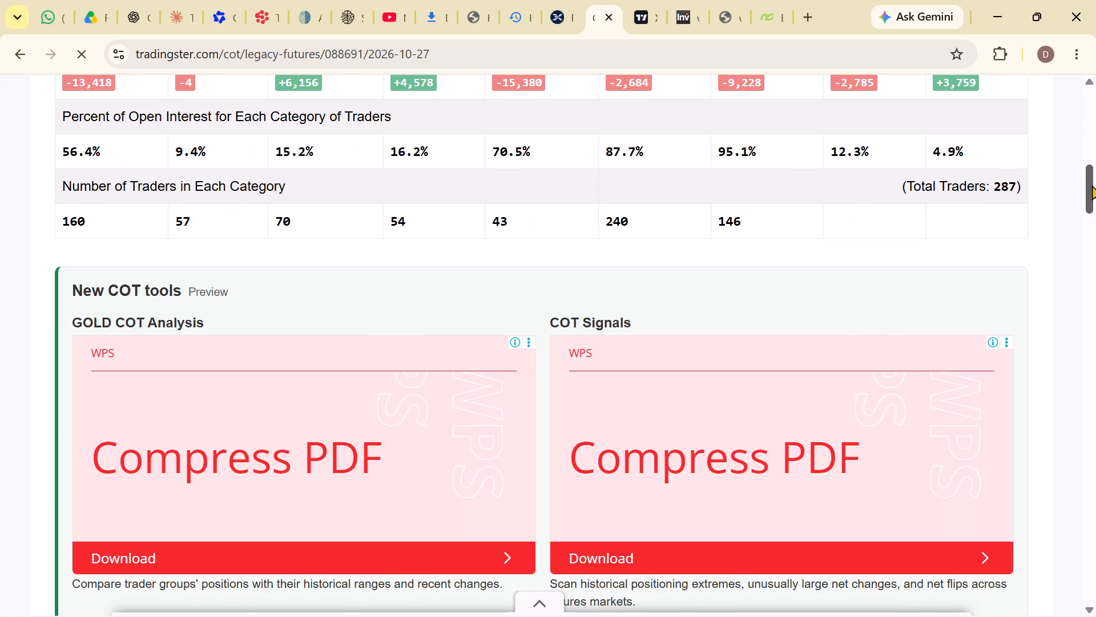
{"action": "left_click_drag", "start_coordinate": [1092, 185], "coordinate": [1092, 171]}
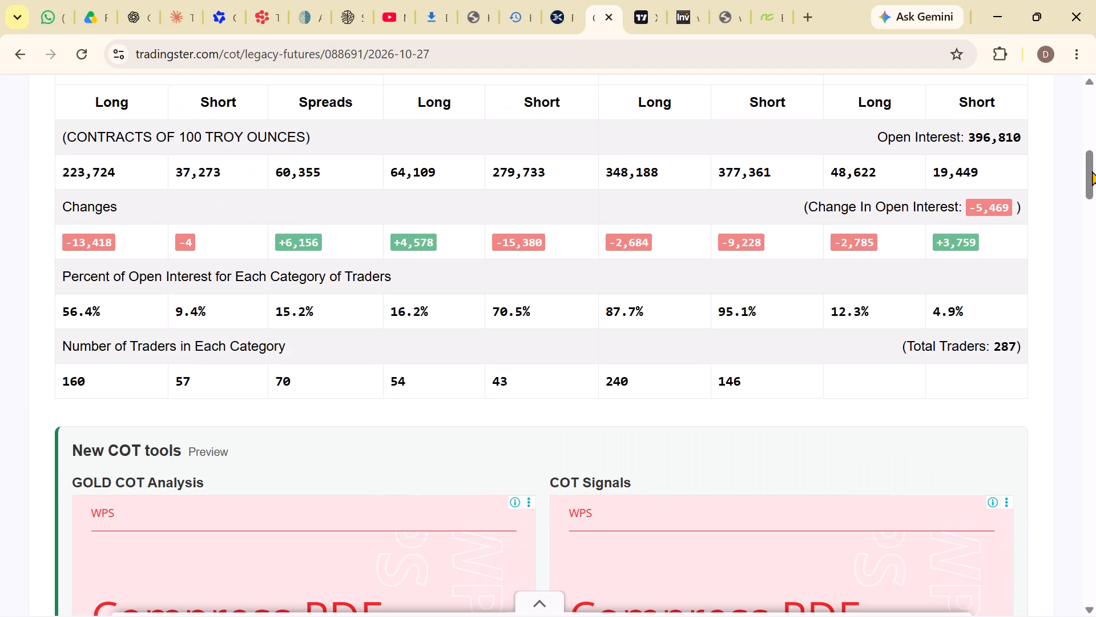
{"action": "left_click_drag", "start_coordinate": [1092, 171], "coordinate": [1090, 151]}
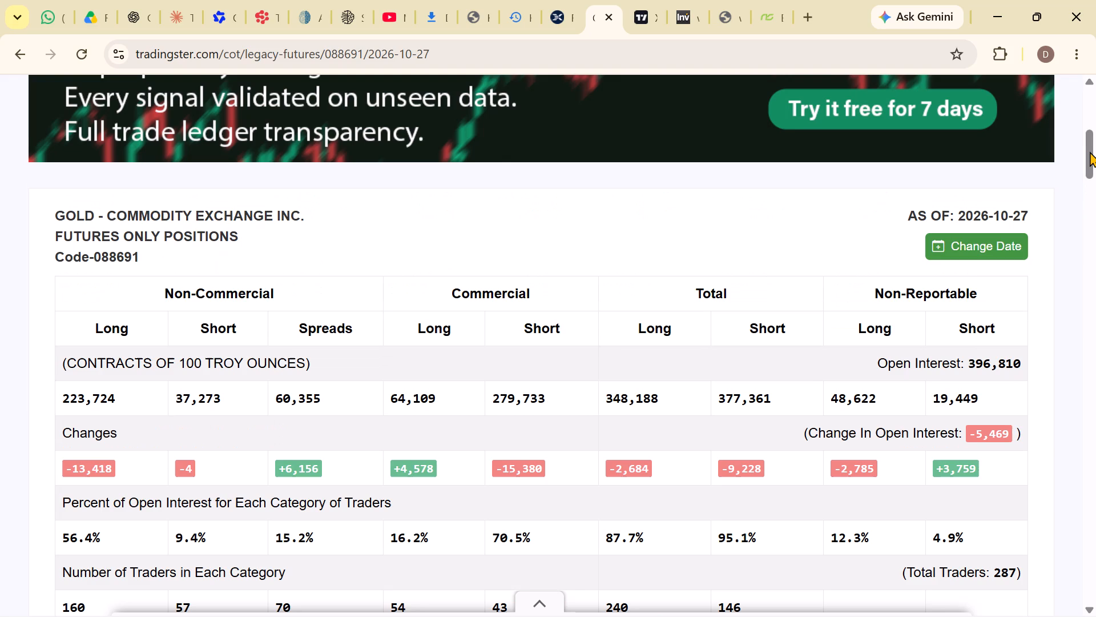
{"action": "left_click_drag", "start_coordinate": [1090, 151], "coordinate": [1095, 166]}
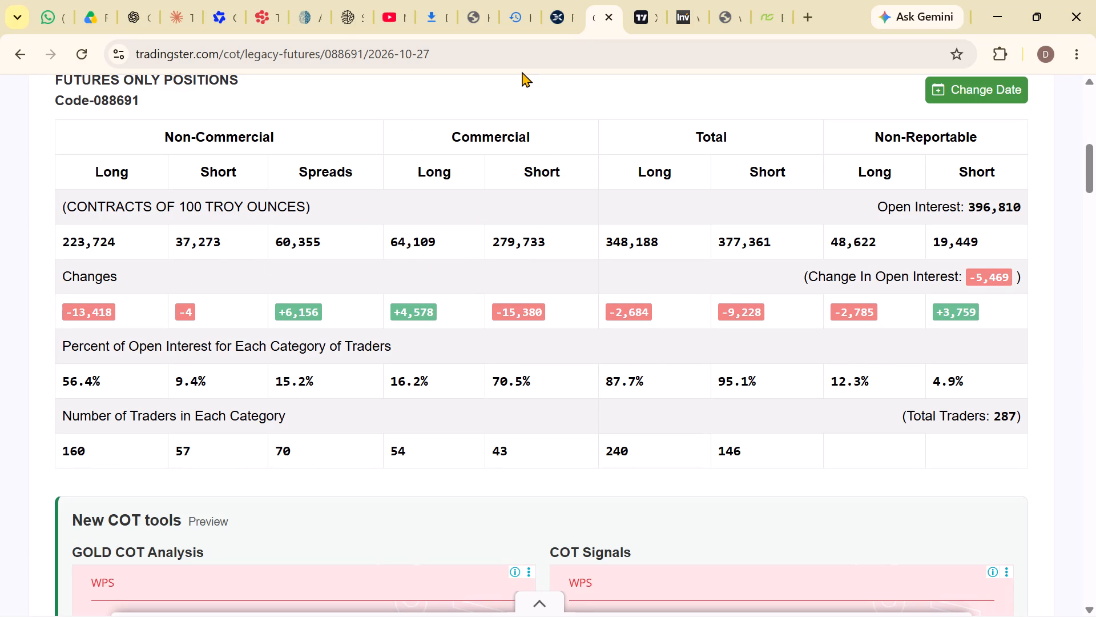
Switch to the XAUUSD chart in TradingView and bring the labelled support lines into view.
{"action": "left_click", "coordinate": [647, 18]}
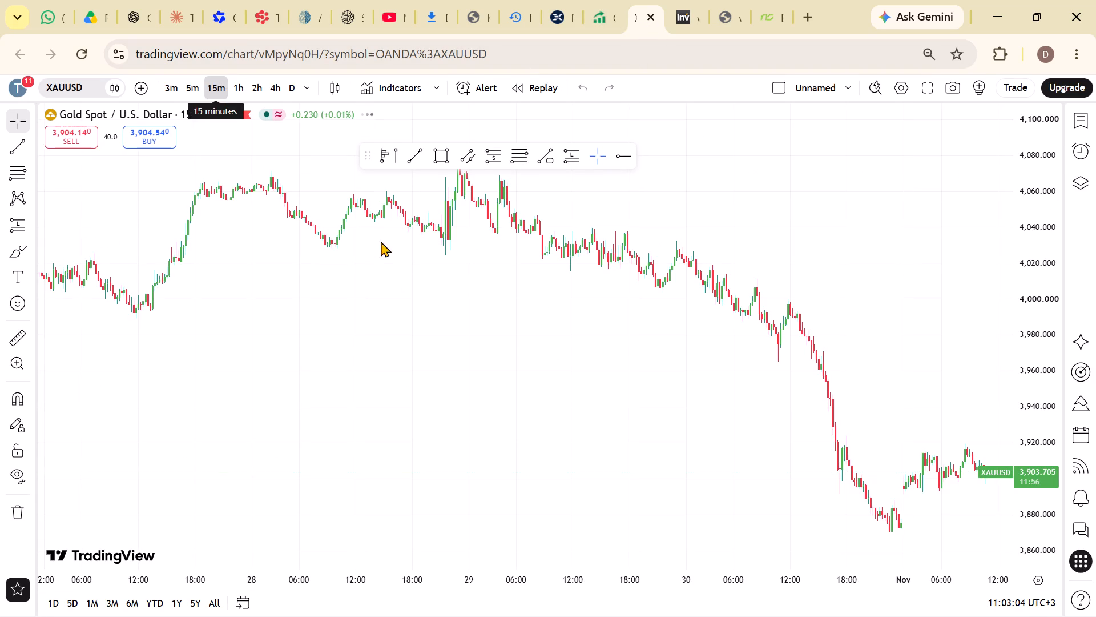
{"action": "left_click_drag", "start_coordinate": [438, 357], "coordinate": [382, 338]}
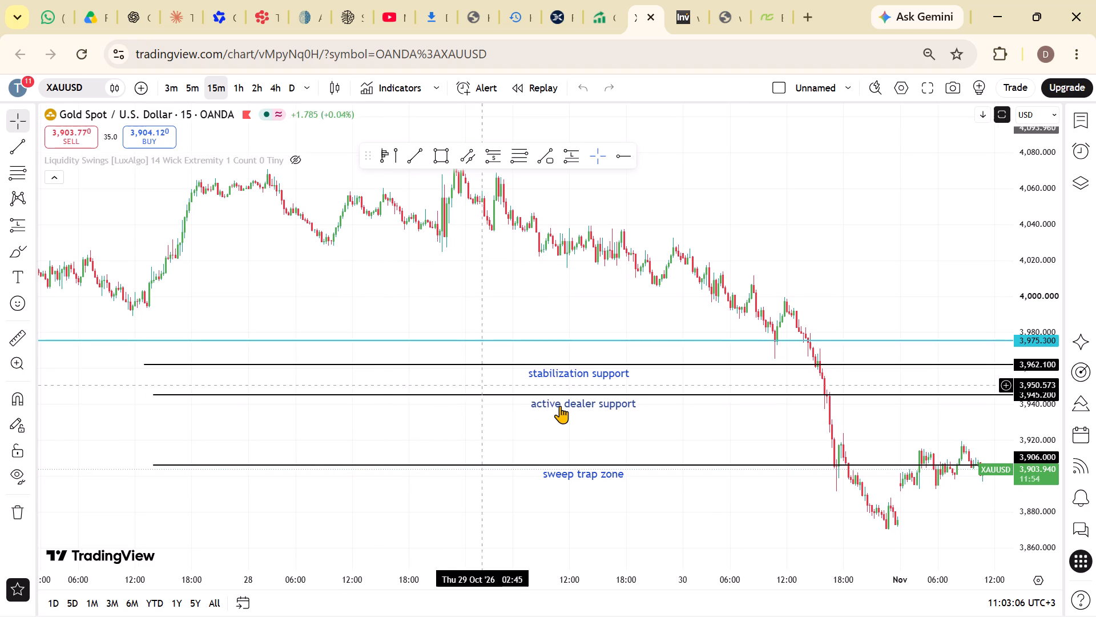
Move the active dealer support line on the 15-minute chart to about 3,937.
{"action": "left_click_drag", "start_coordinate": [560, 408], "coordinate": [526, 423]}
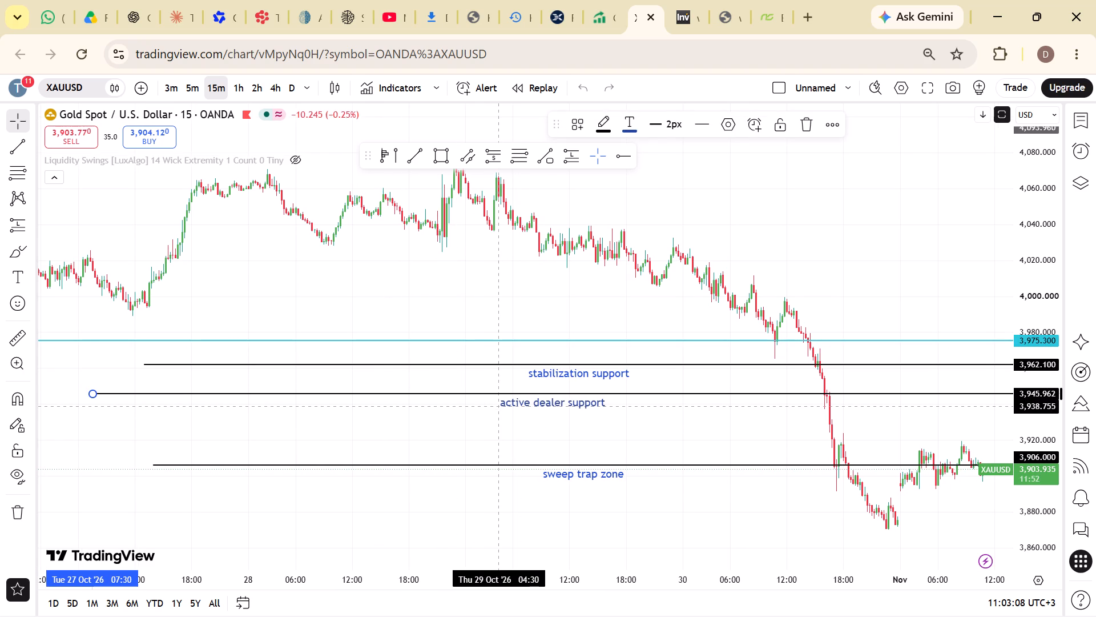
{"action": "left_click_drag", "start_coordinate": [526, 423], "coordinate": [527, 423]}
On the 1-hour chart, move the active dealer resistance line to about 4,019, starting at the 30 October candles.
{"action": "left_click", "coordinate": [239, 96]}
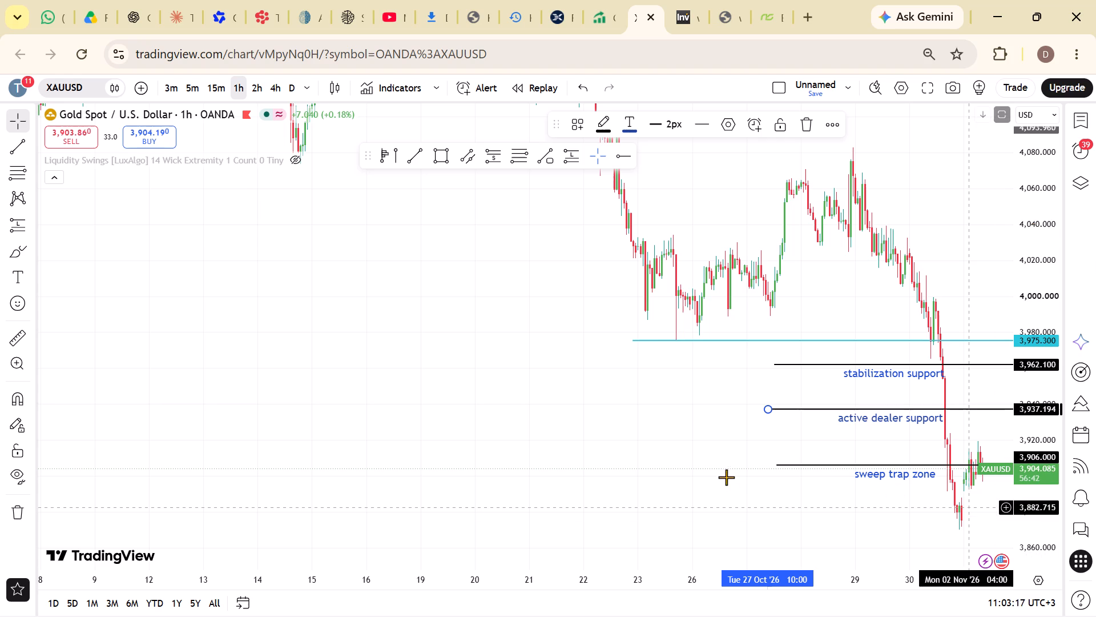
{"action": "left_click_drag", "start_coordinate": [726, 477], "coordinate": [446, 423]}
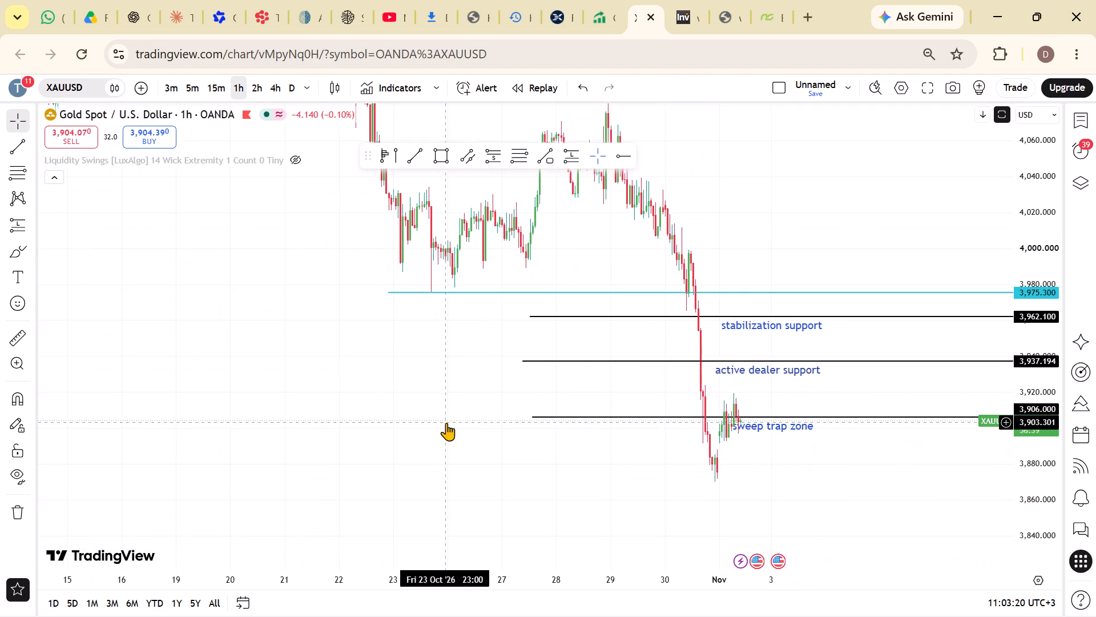
{"action": "left_click_drag", "start_coordinate": [1037, 205], "coordinate": [1035, 428]}
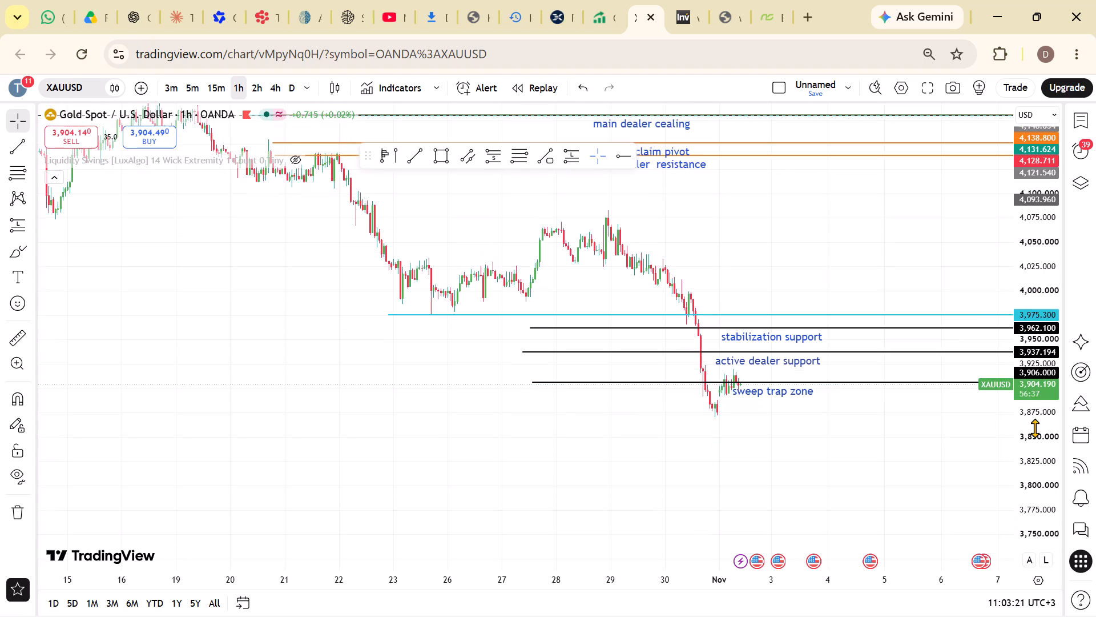
{"action": "left_click_drag", "start_coordinate": [1035, 428], "coordinate": [1043, 488]}
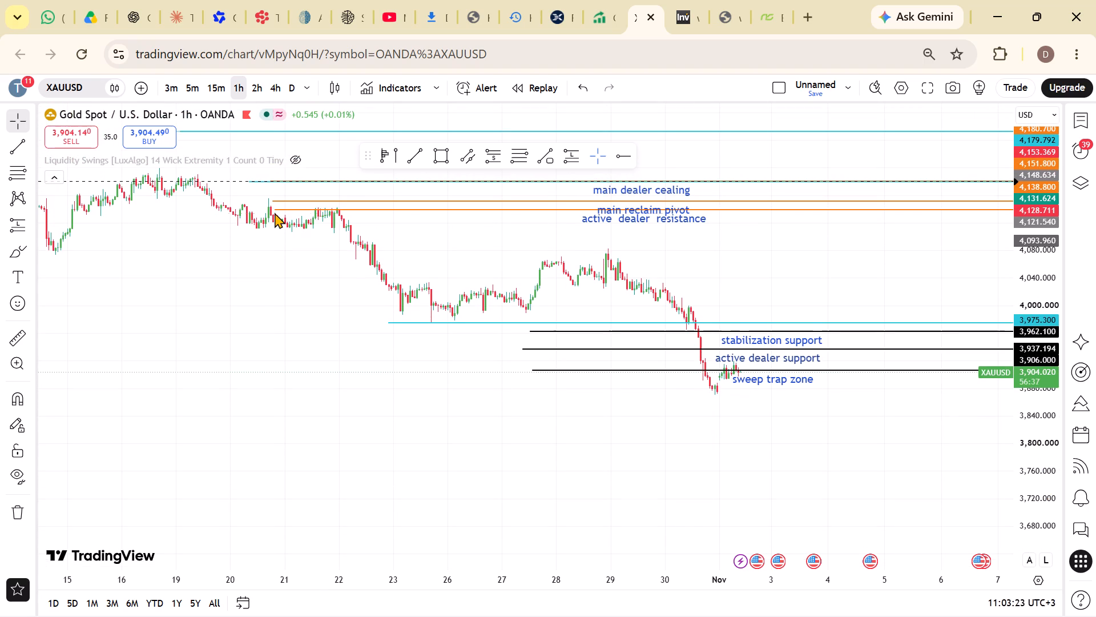
{"action": "left_click_drag", "start_coordinate": [275, 213], "coordinate": [696, 285]}
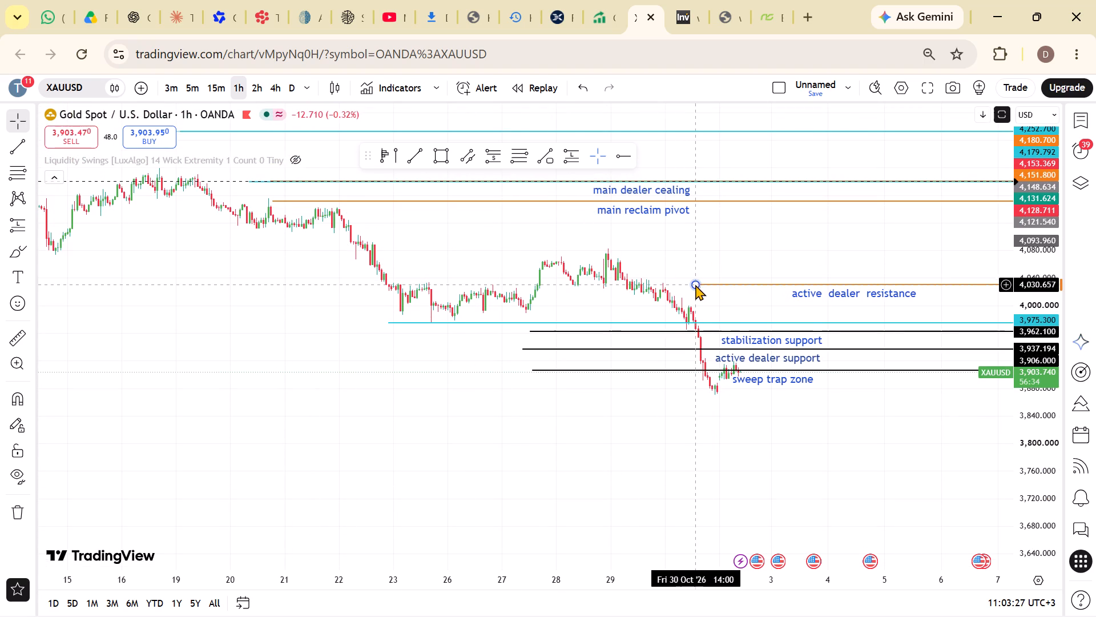
{"action": "left_click_drag", "start_coordinate": [695, 285], "coordinate": [691, 293]}
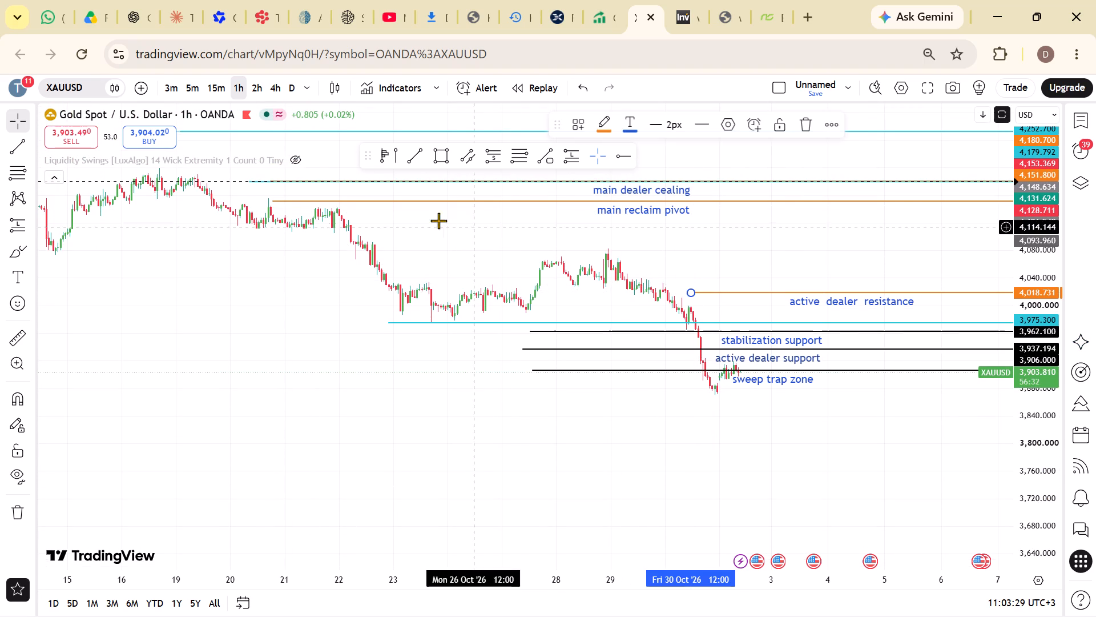
Move the main reclaim pivot line to about 4,060, starting near the 30 October candles.
{"action": "left_click_drag", "start_coordinate": [273, 199], "coordinate": [634, 239]}
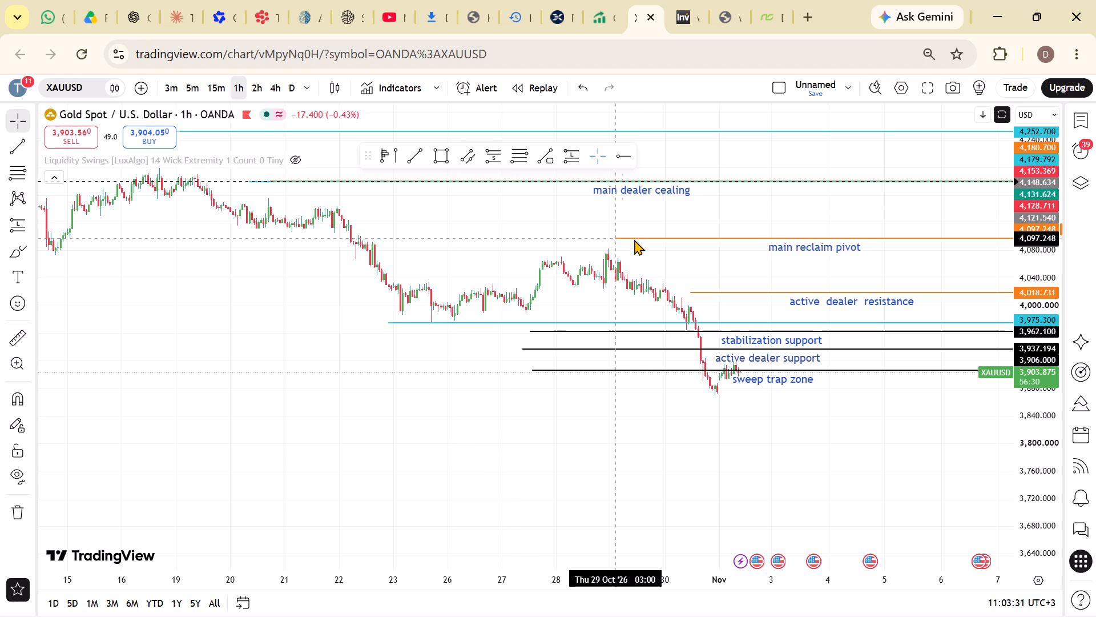
{"action": "left_click_drag", "start_coordinate": [634, 239], "coordinate": [688, 264]}
Move the main dealer cealing line to about 4,113, starting at 30 October above the reclaim pivot line.
{"action": "left_click_drag", "start_coordinate": [418, 223], "coordinate": [446, 258]}
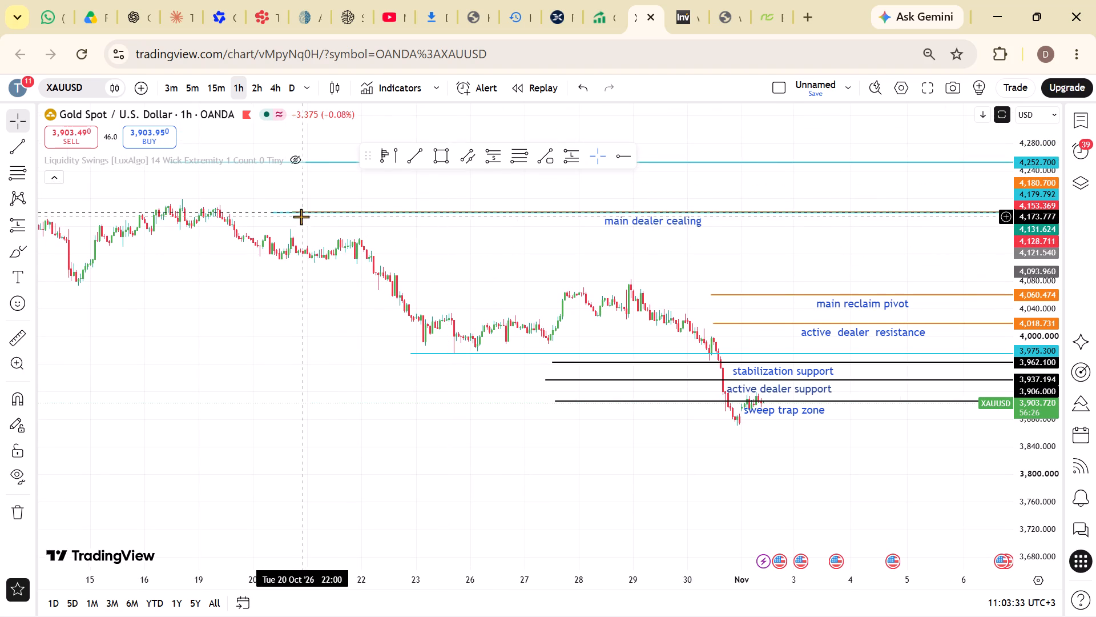
{"action": "left_click_drag", "start_coordinate": [294, 215], "coordinate": [589, 252]}
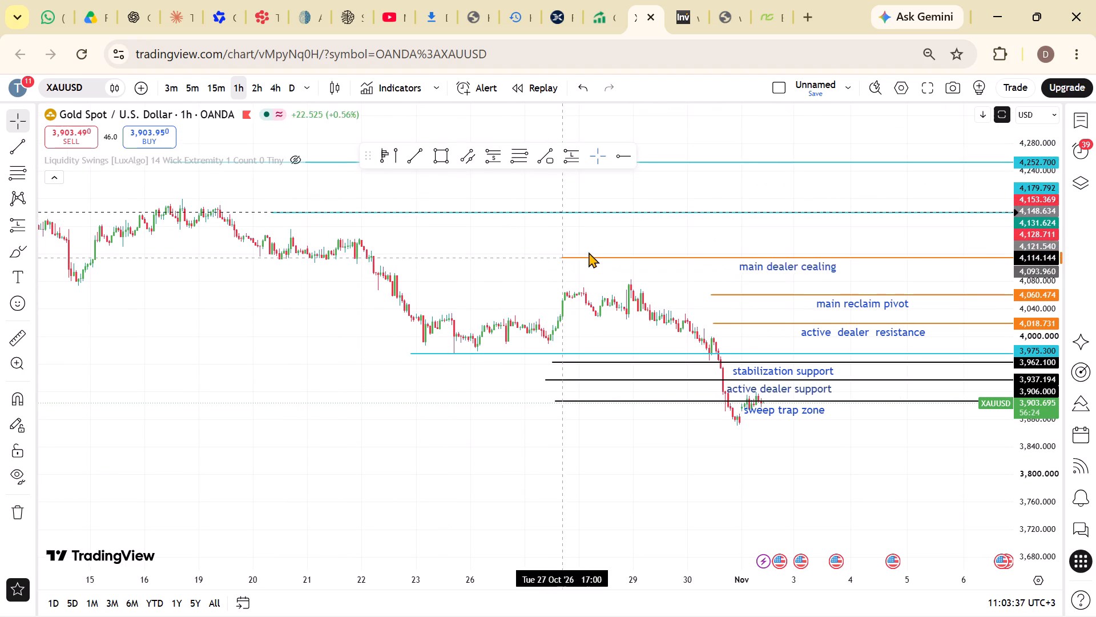
{"action": "left_click_drag", "start_coordinate": [589, 252], "coordinate": [708, 259]}
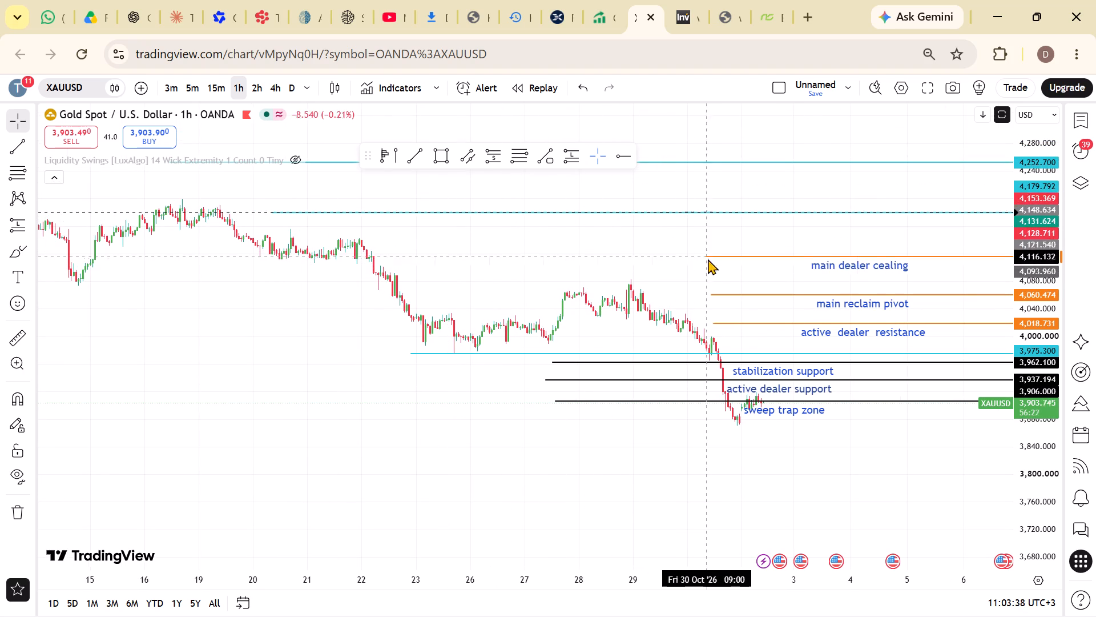
{"action": "left_click_drag", "start_coordinate": [708, 259], "coordinate": [711, 259]}
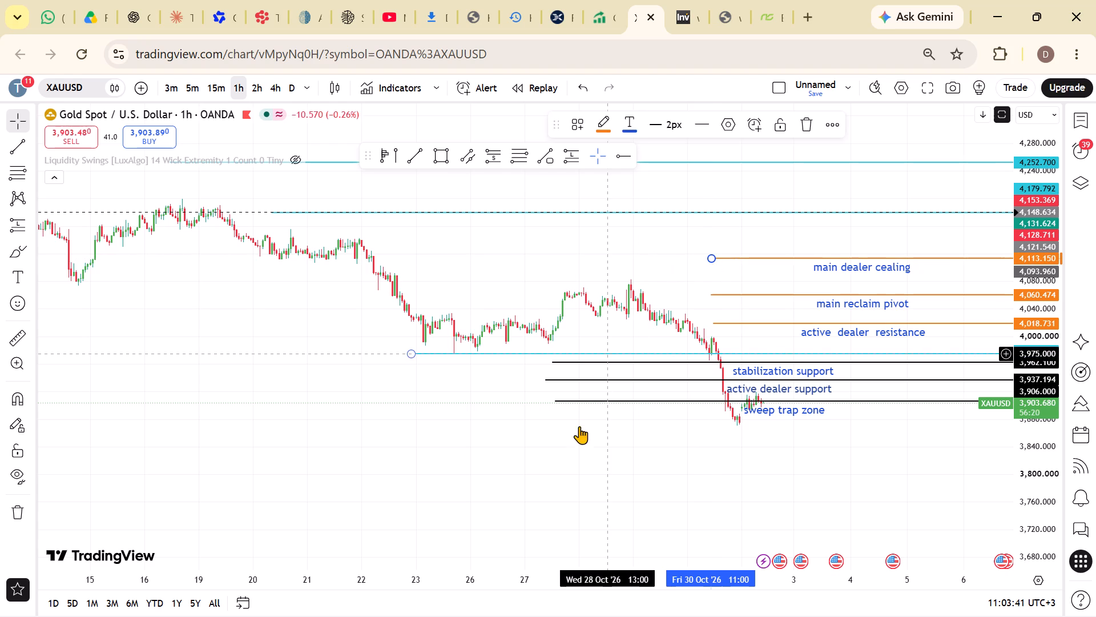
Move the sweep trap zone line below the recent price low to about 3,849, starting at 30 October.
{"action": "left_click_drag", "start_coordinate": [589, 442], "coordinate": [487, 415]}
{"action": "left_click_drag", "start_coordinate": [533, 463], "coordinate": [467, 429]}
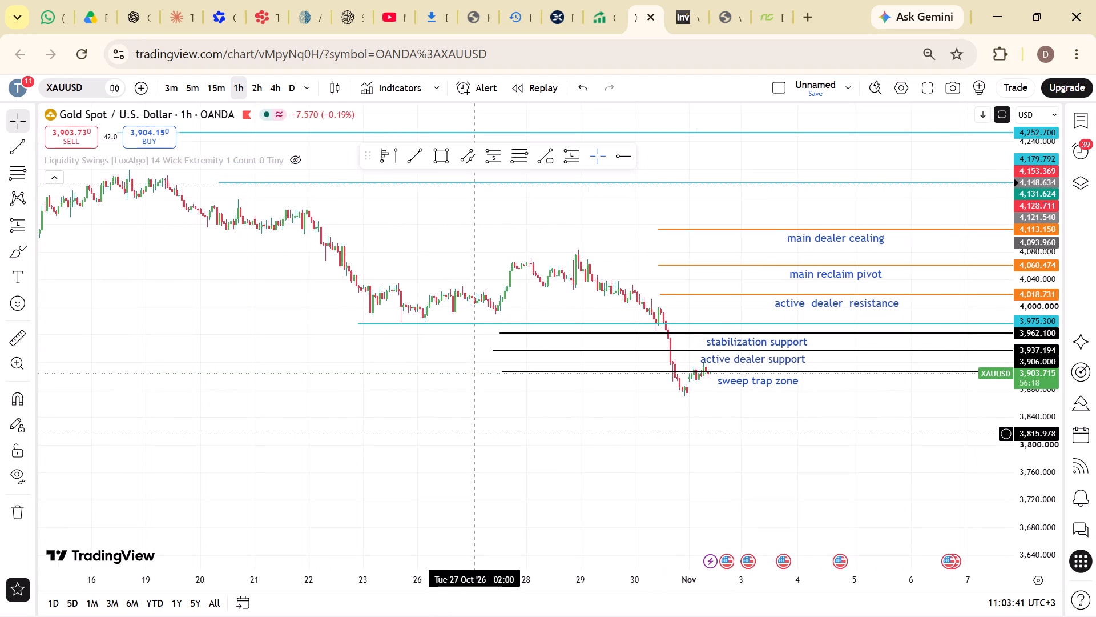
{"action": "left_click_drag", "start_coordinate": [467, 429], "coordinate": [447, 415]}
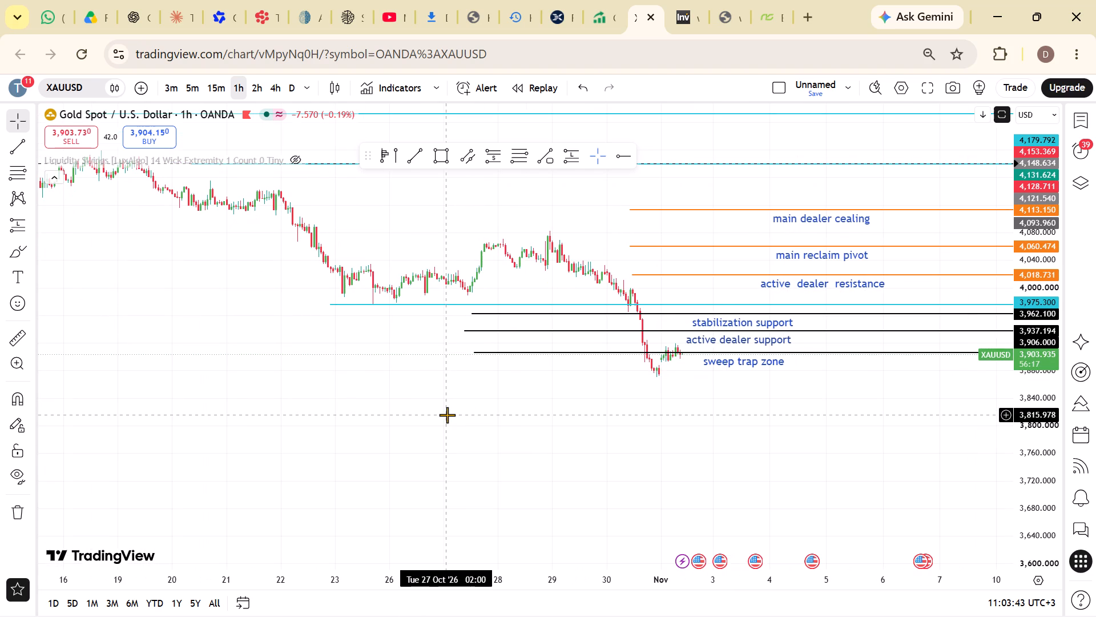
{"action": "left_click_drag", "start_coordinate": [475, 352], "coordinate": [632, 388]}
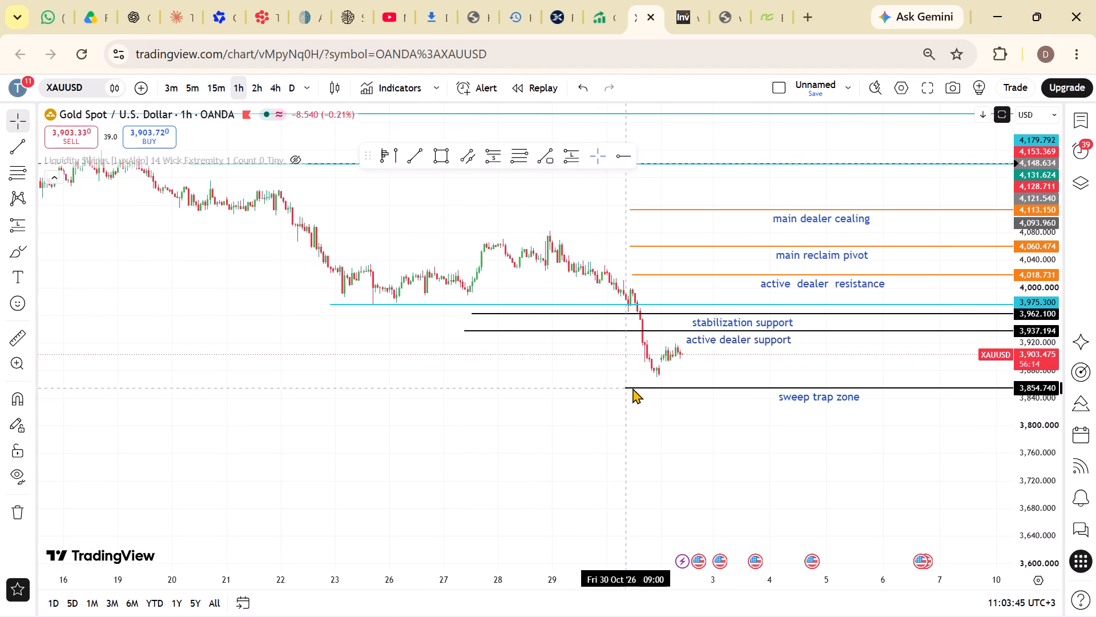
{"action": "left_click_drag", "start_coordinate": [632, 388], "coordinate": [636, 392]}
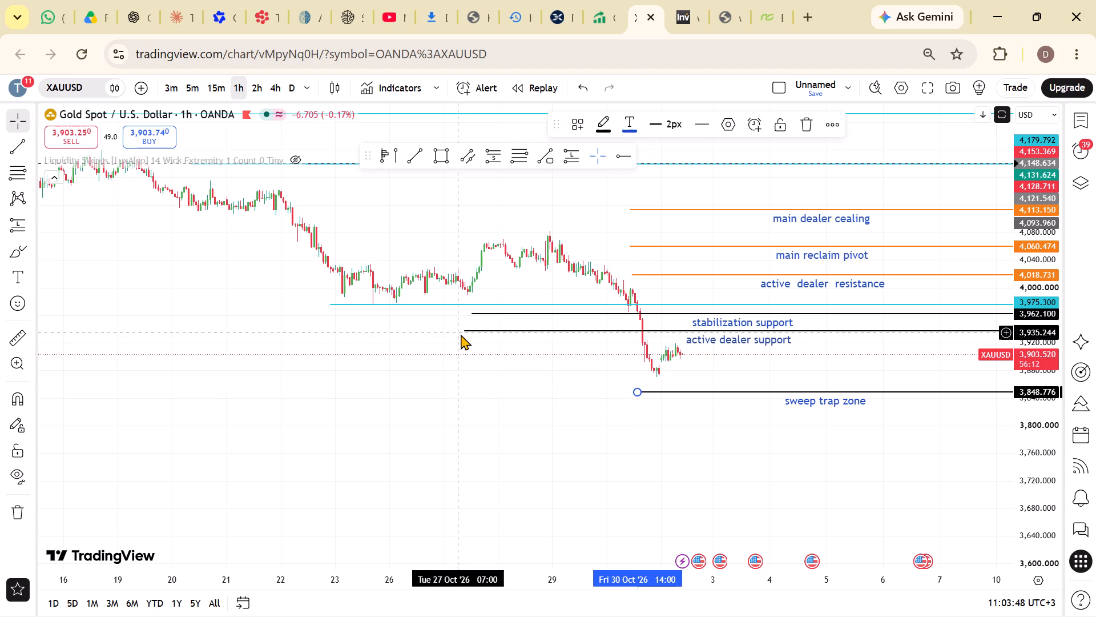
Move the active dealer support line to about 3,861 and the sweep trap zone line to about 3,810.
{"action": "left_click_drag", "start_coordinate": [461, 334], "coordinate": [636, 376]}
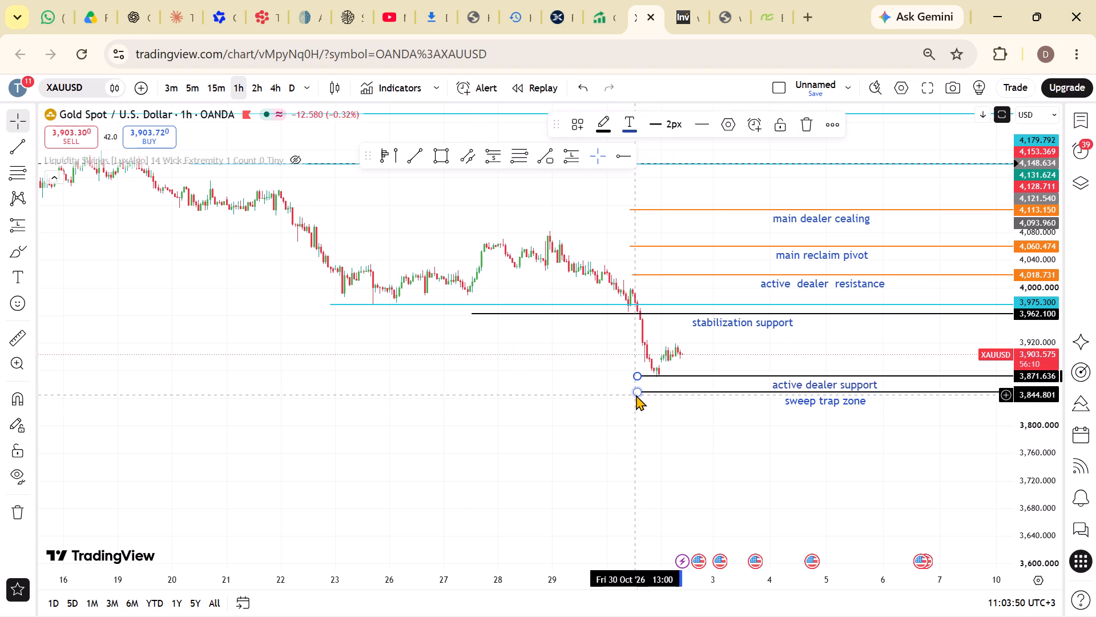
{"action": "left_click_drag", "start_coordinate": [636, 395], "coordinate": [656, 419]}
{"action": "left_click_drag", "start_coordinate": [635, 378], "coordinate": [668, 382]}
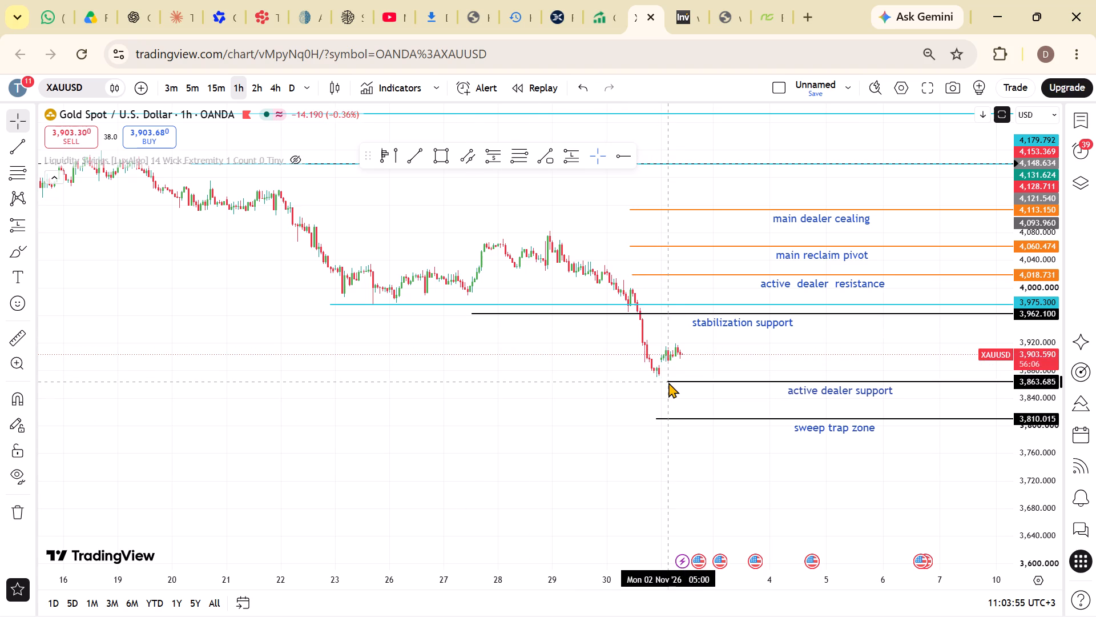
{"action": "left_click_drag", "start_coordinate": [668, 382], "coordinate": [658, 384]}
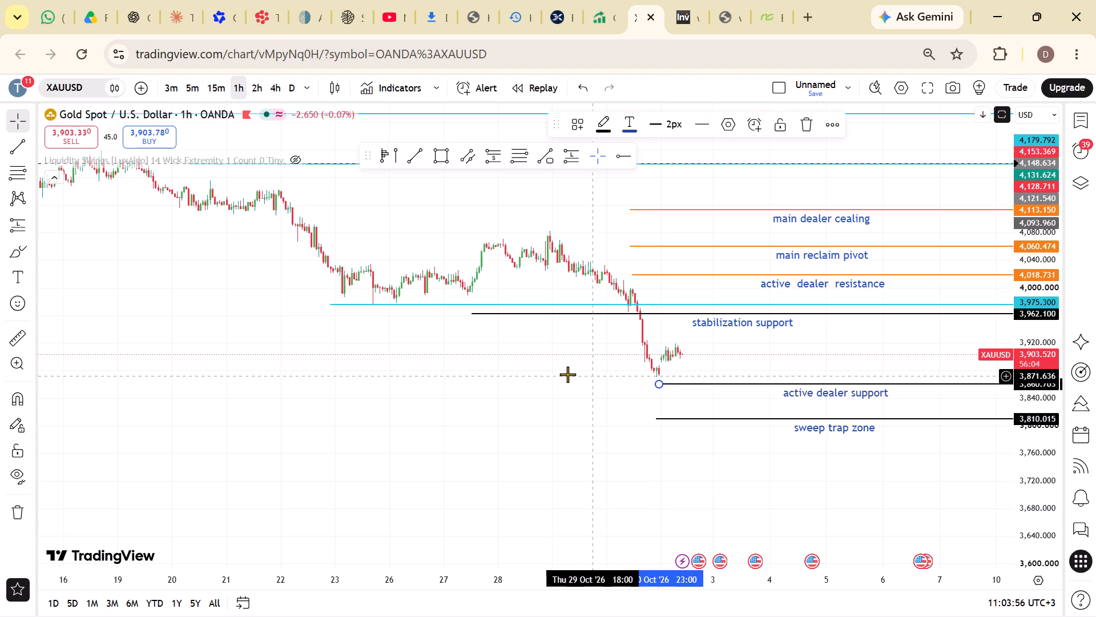
Move the stabilization support line to about 3,898, starting at the latest candles near the end of 30 October.
{"action": "left_click_drag", "start_coordinate": [473, 316], "coordinate": [563, 336]}
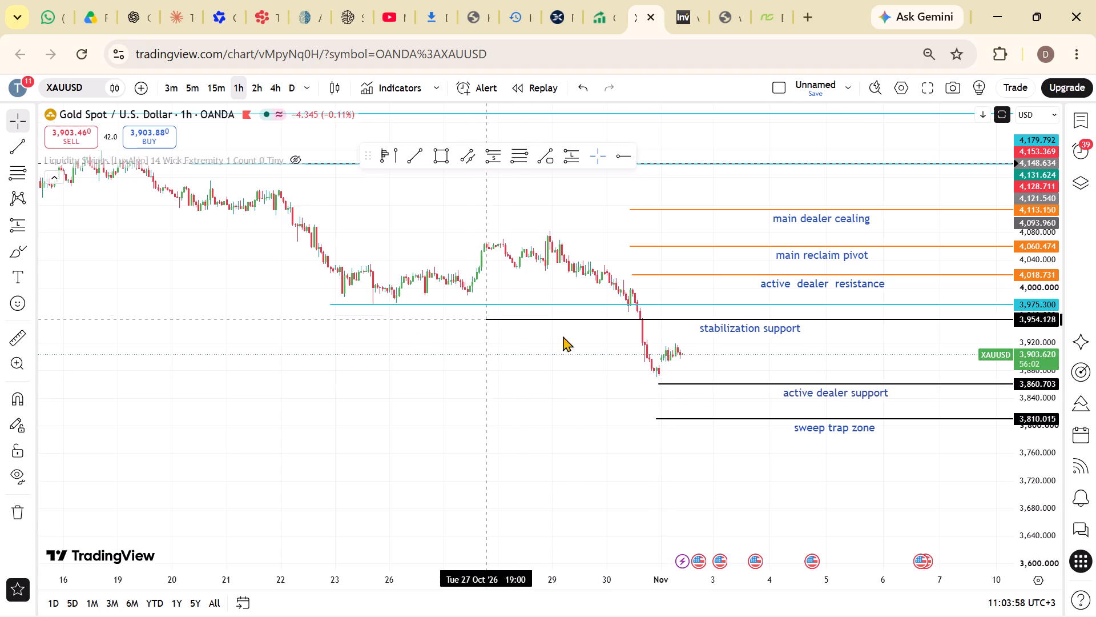
{"action": "left_click_drag", "start_coordinate": [563, 336], "coordinate": [660, 358]}
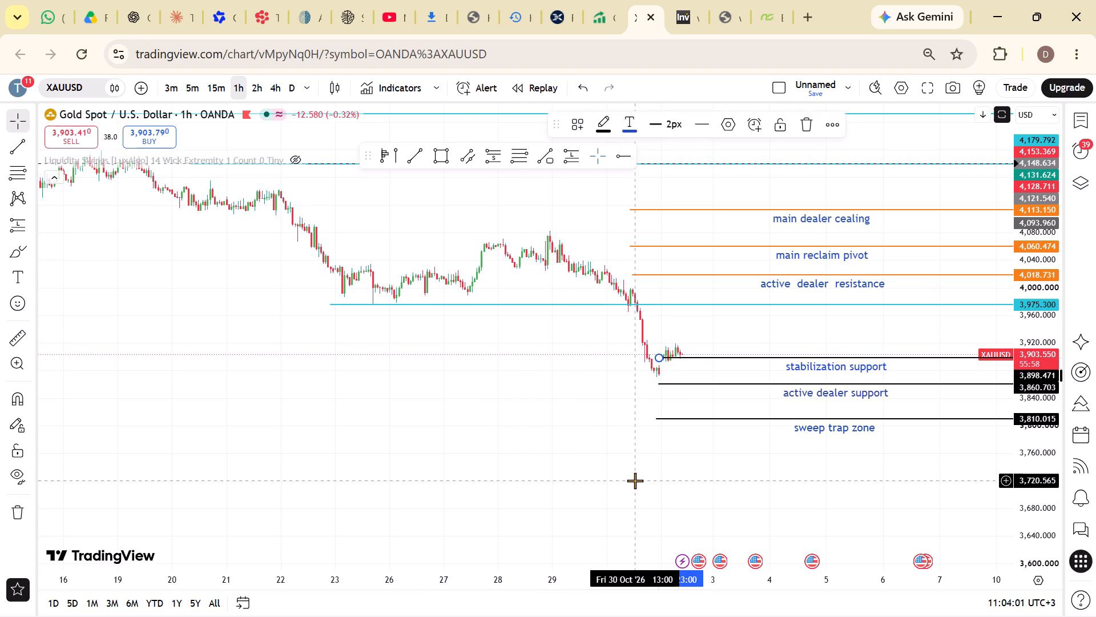
Lower the sweep trap zone line to about 3,796.
{"action": "left_click_drag", "start_coordinate": [660, 422], "coordinate": [668, 428]}
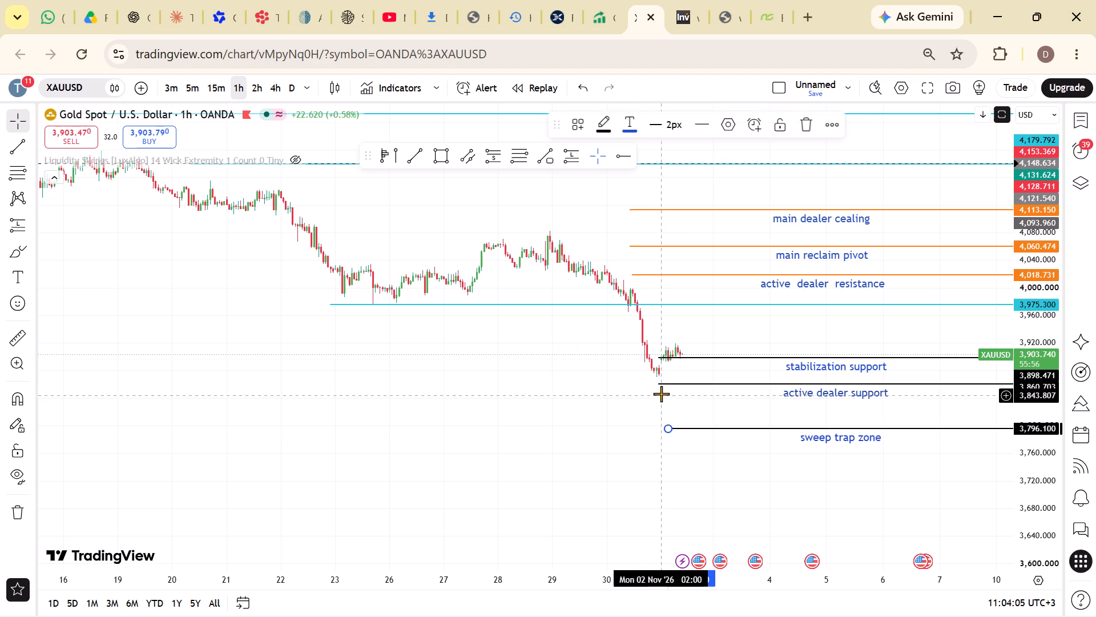
Lower the active dealer support line to about 3,834, starting at 2 November 05:00, in line with the sweep trap zone's start.
{"action": "left_click_drag", "start_coordinate": [664, 384], "coordinate": [675, 403]}
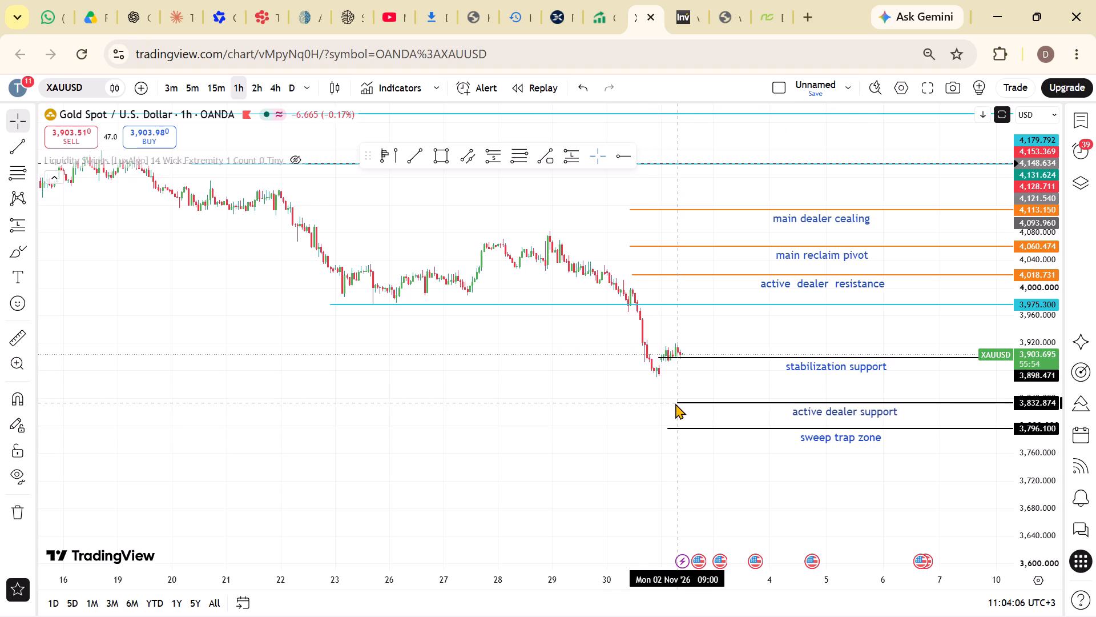
{"action": "left_click_drag", "start_coordinate": [675, 403], "coordinate": [667, 403]}
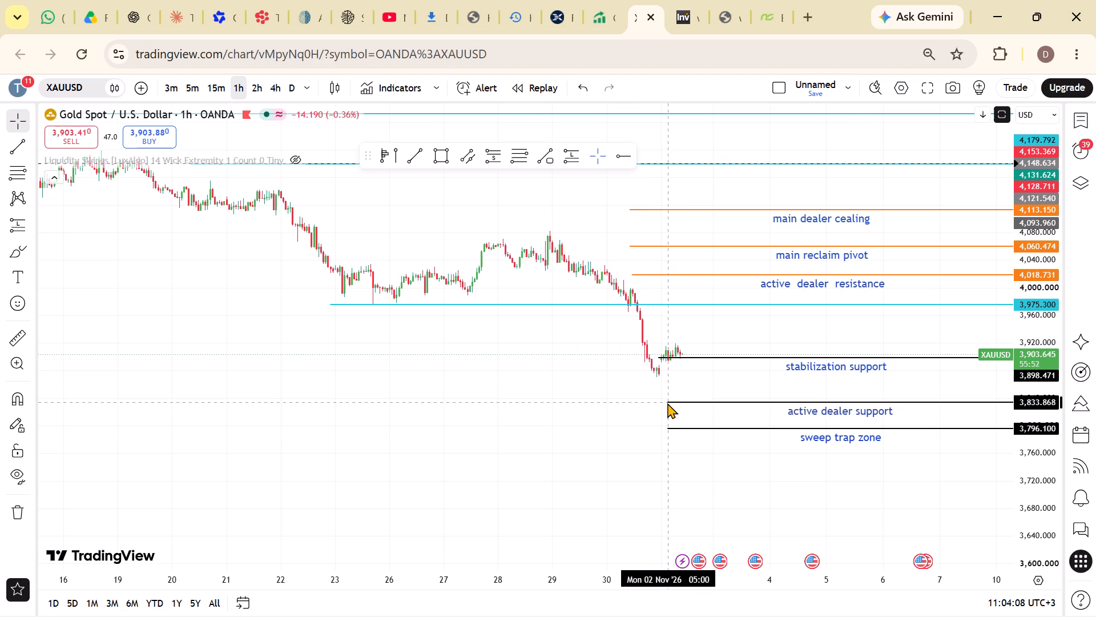
Lower the stabilization support line to about 3,872, starting on 2 November just after the recent price low.
{"action": "left_click_drag", "start_coordinate": [659, 359], "coordinate": [666, 376]}
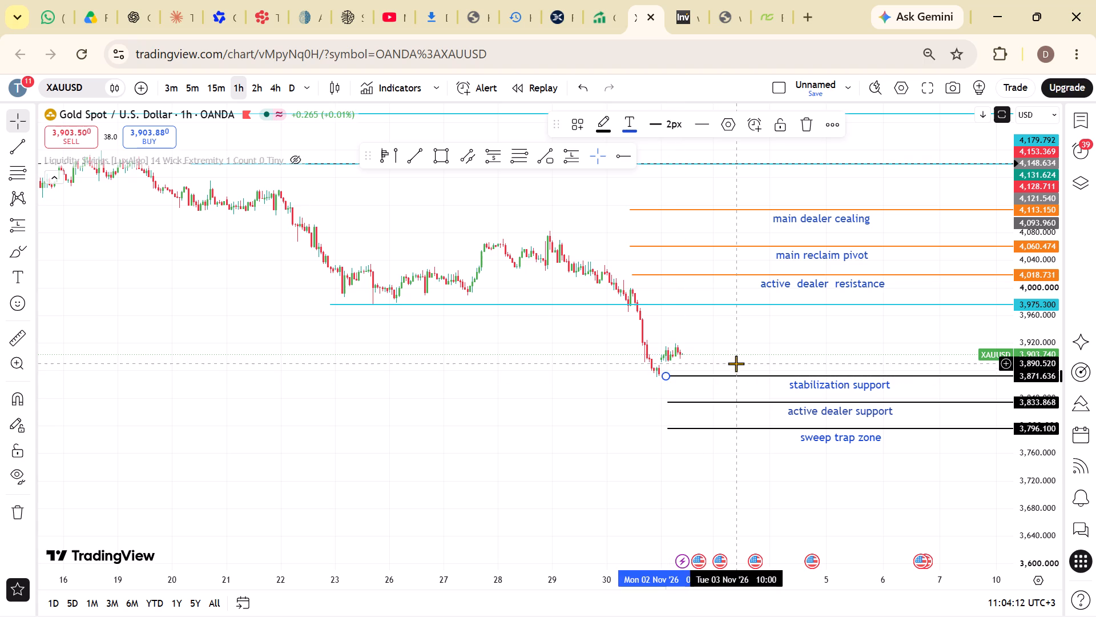
Dismiss the upgrade advertisement covering the chart.
{"action": "left_click_drag", "start_coordinate": [775, 327], "coordinate": [700, 354]}
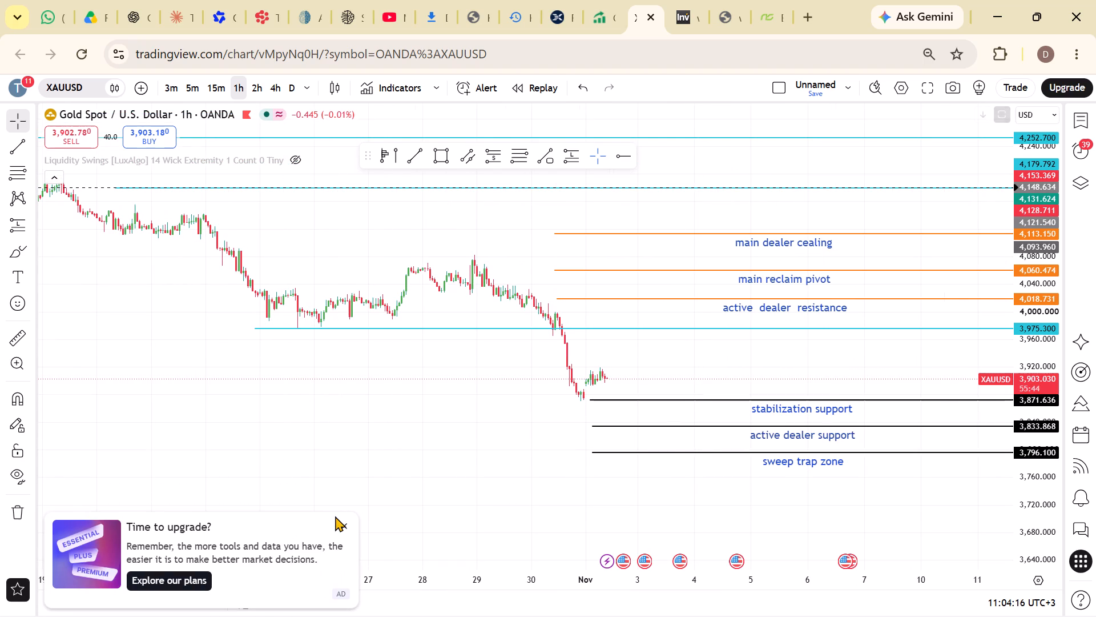
{"action": "left_click", "coordinate": [344, 530]}
{"action": "left_click_drag", "start_coordinate": [429, 487], "coordinate": [414, 496]}
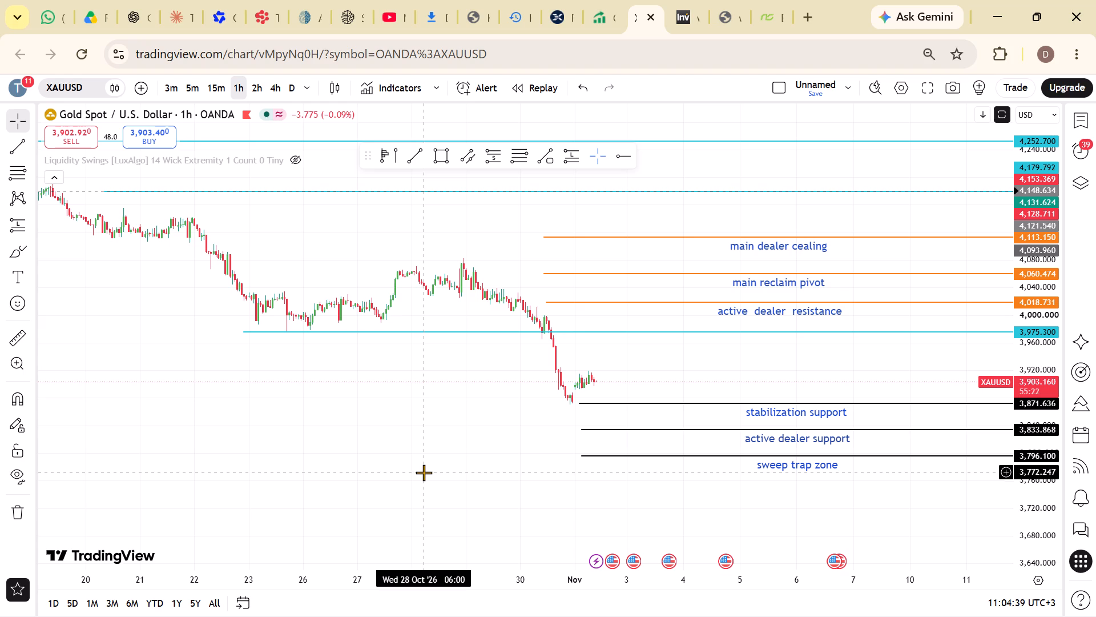
Switch to the Investing.com XAU/USD options page and examine the overnight (O/N) put and call strikes, deltas and implied volatility.
{"action": "left_click", "coordinate": [680, 22]}
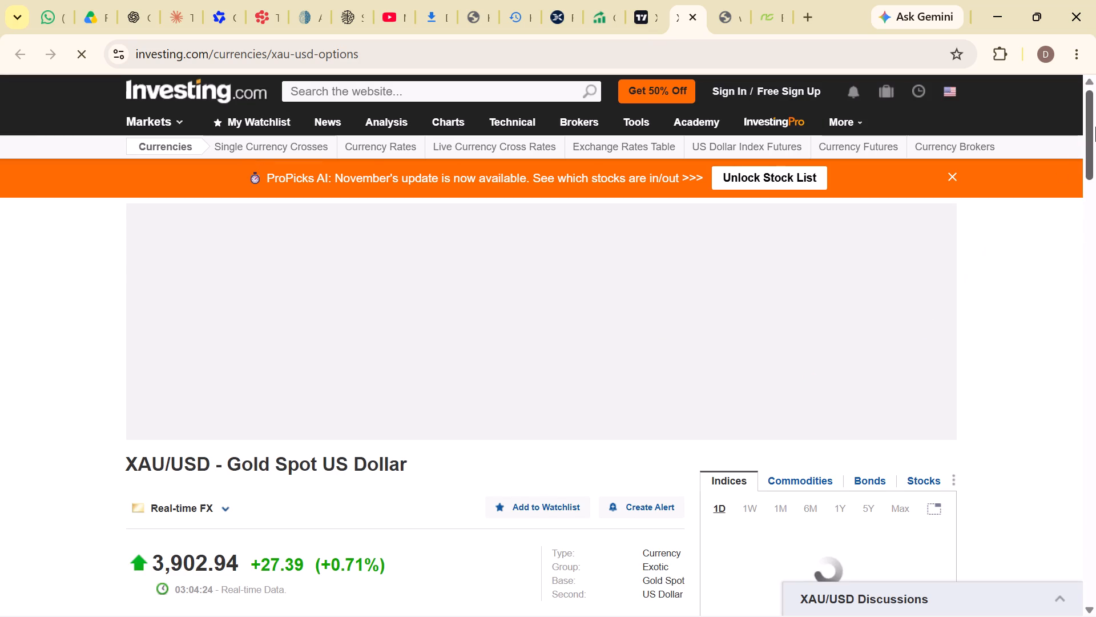
{"action": "left_click_drag", "start_coordinate": [1087, 139], "coordinate": [1095, 209]}
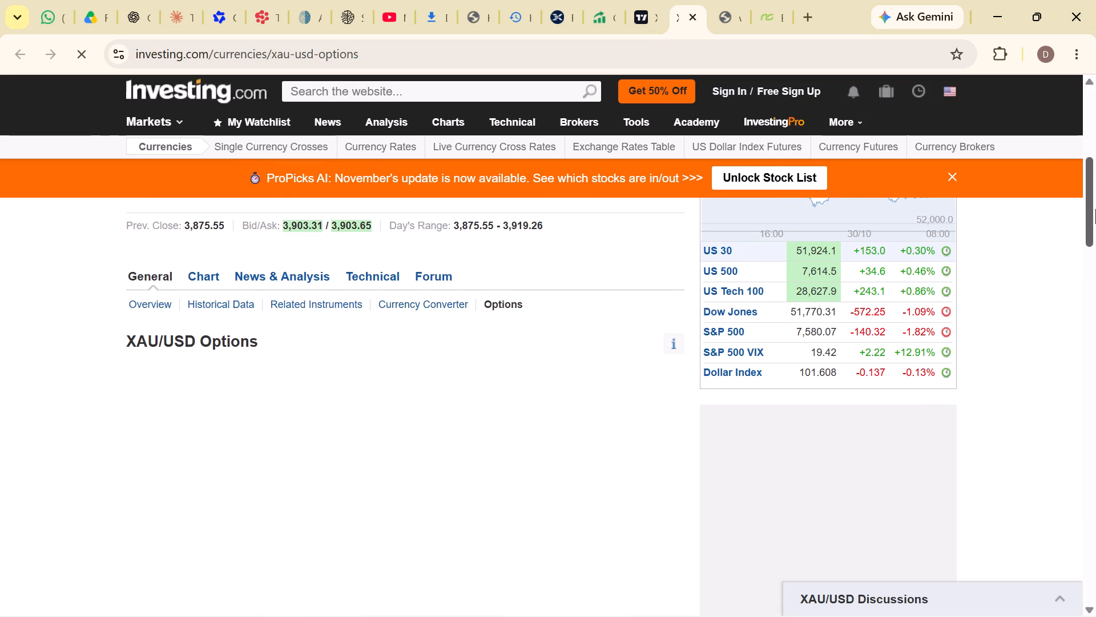
{"action": "left_click_drag", "start_coordinate": [1095, 209], "coordinate": [1094, 218]}
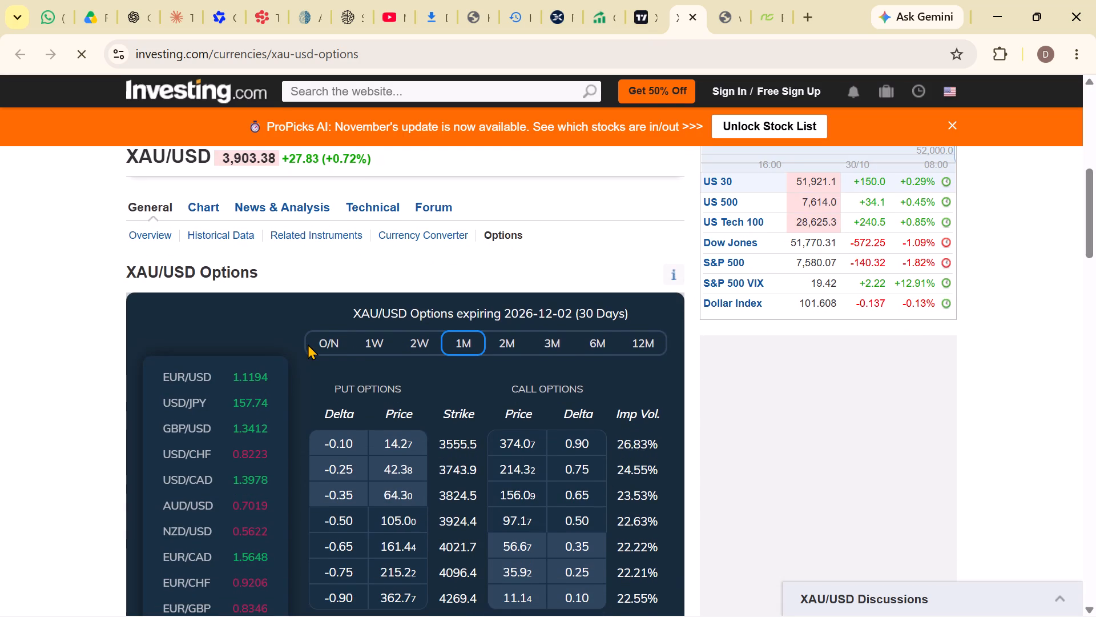
{"action": "left_click", "coordinate": [308, 344]}
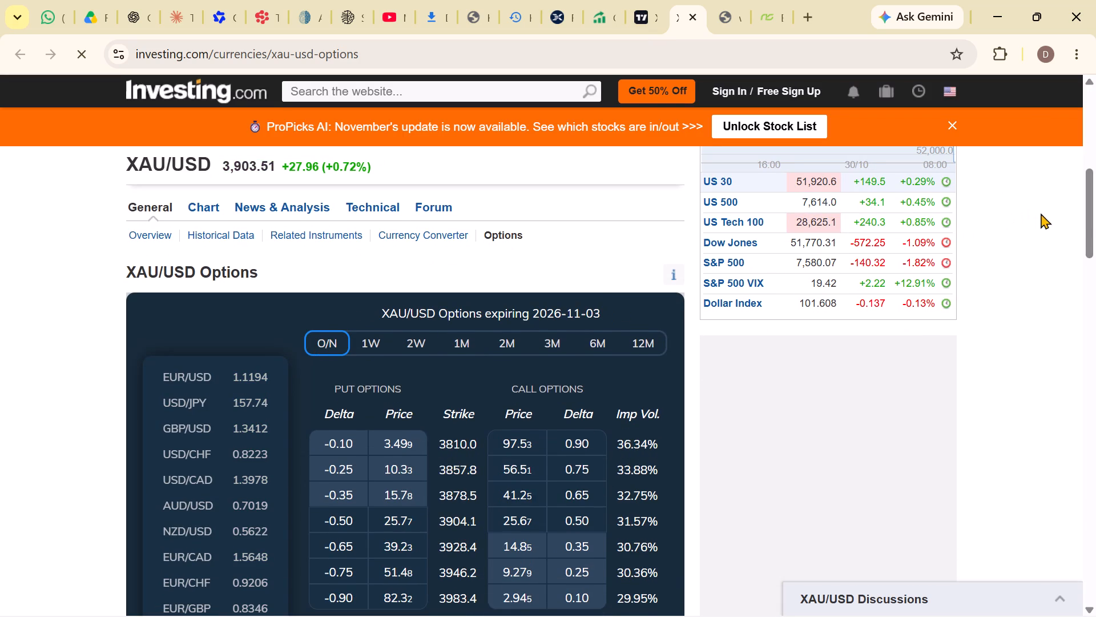
{"action": "left_click_drag", "start_coordinate": [1086, 209], "coordinate": [1095, 230]}
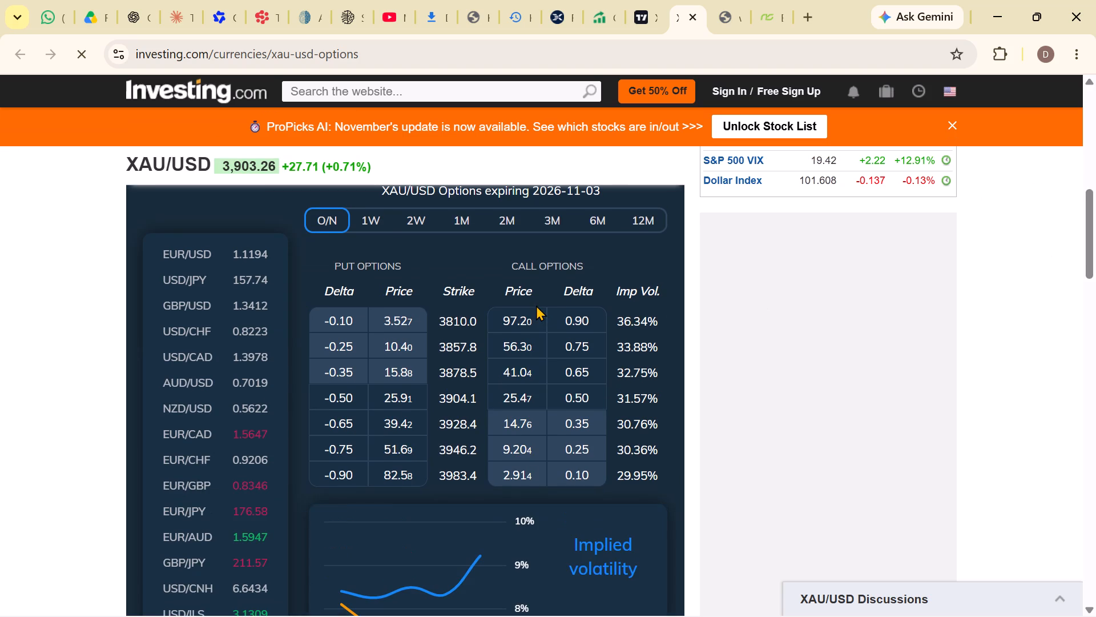
{"action": "left_click", "coordinate": [379, 223]}
{"action": "left_click", "coordinate": [335, 222]}
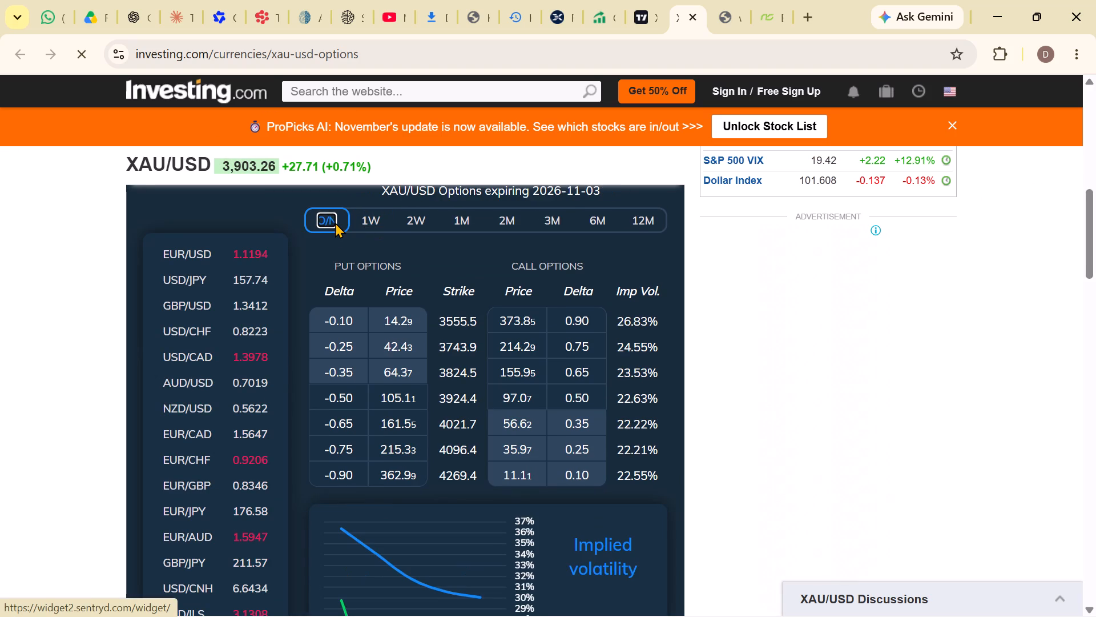
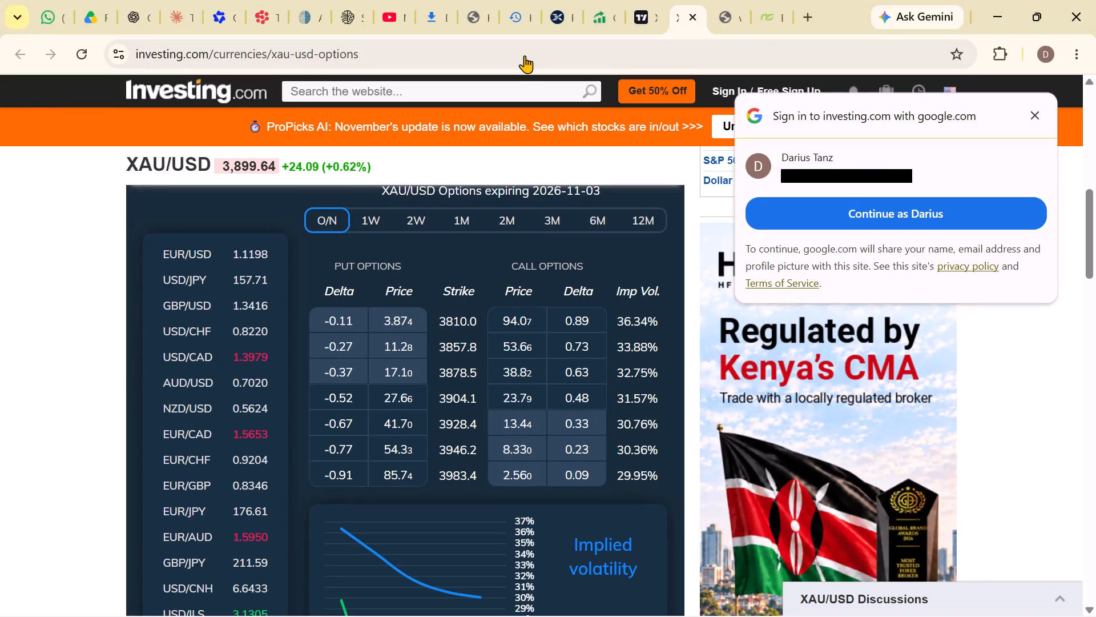
Switch to the Barchart Opinion page for the Gold Dec '26 (GCZ26) futures contract.
{"action": "left_click", "coordinate": [736, 17]}
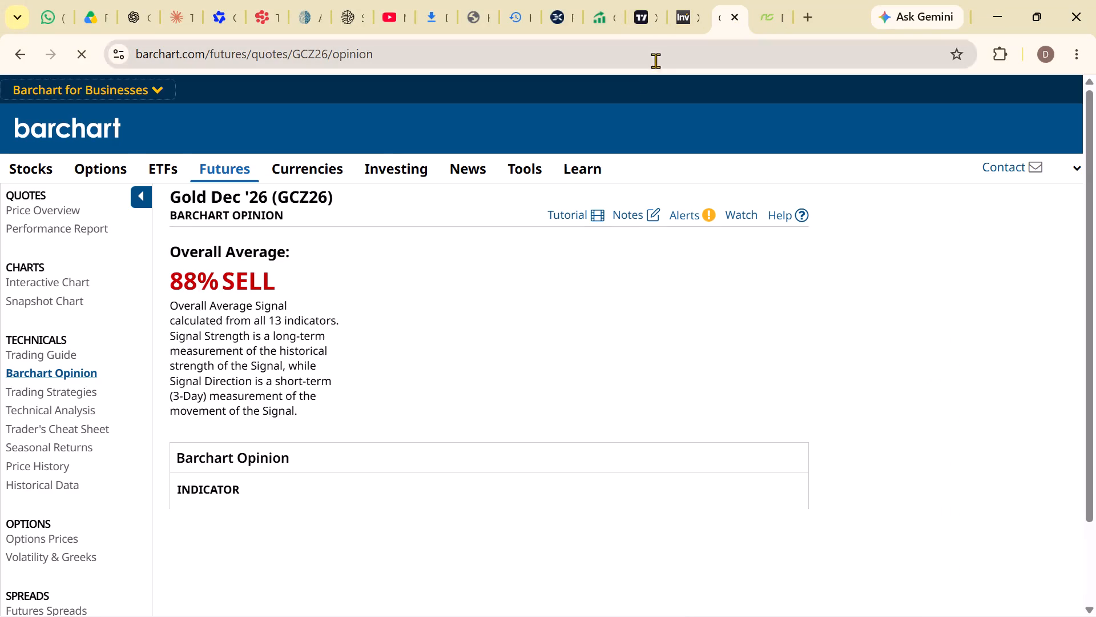
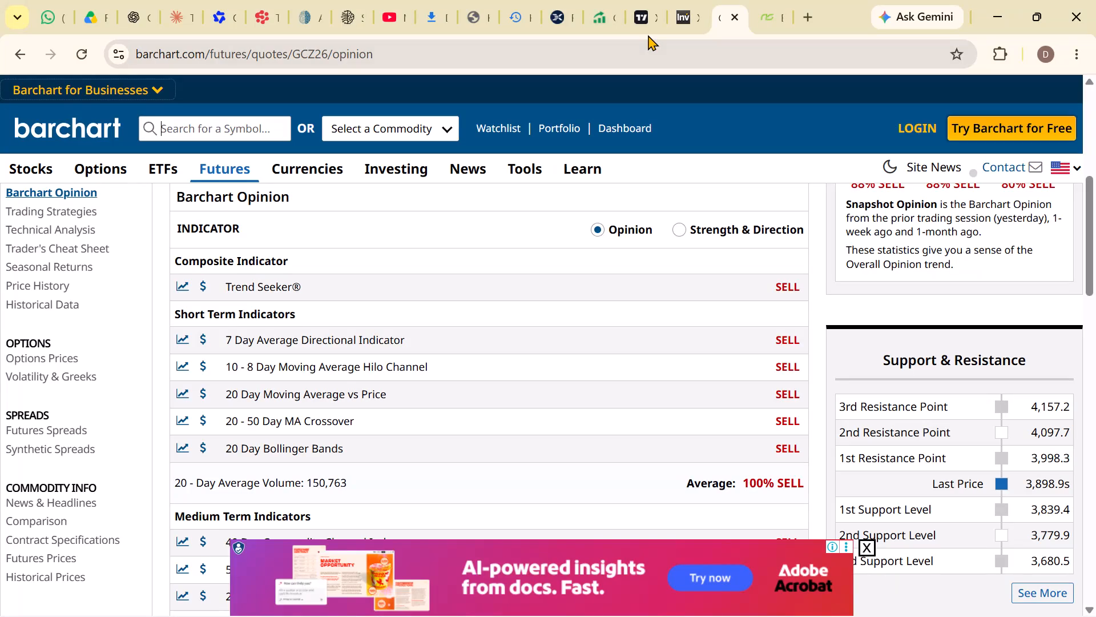
Switch back to the TradingView XAUUSD chart and set its timeframe to 5 minutes to inspect recent price action.
{"action": "left_click", "coordinate": [631, 10]}
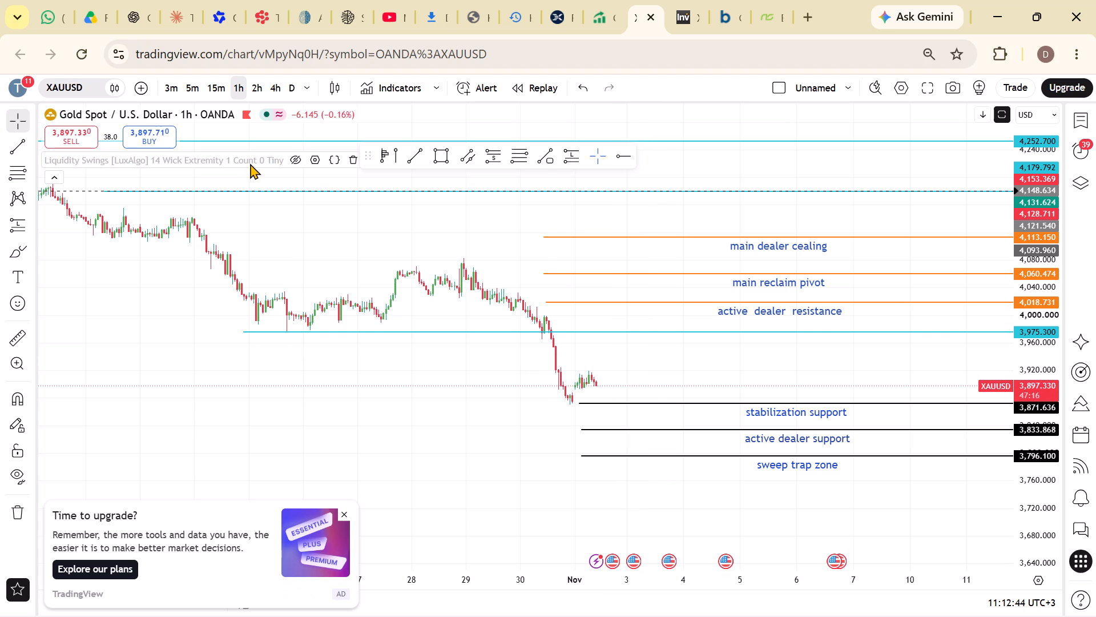
{"action": "left_click", "coordinate": [196, 92]}
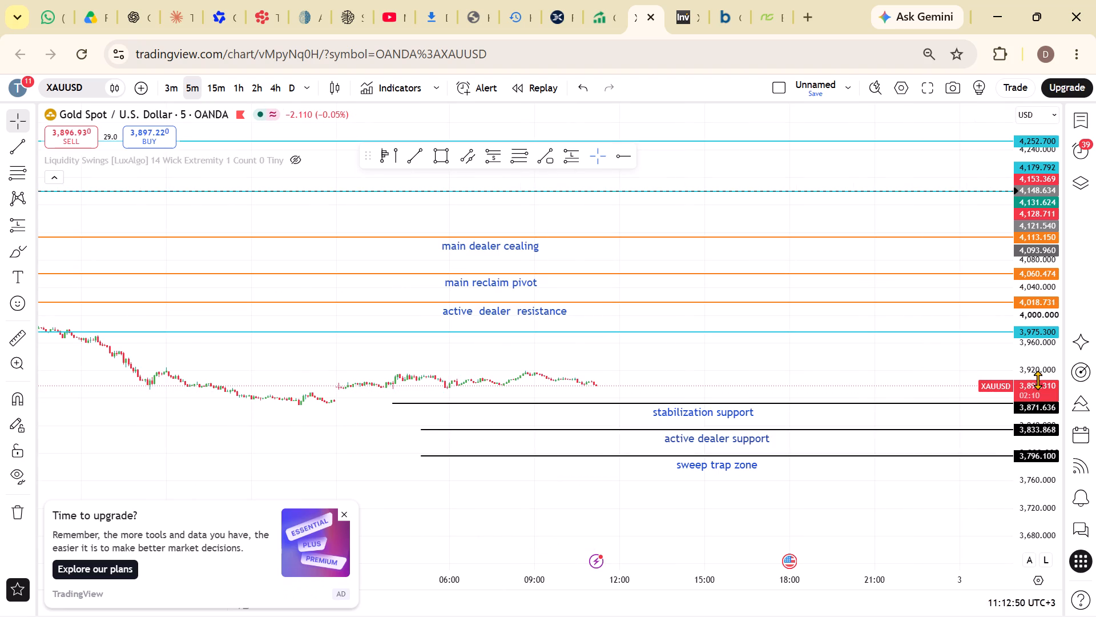
{"action": "left_click_drag", "start_coordinate": [1038, 380], "coordinate": [1005, 181]}
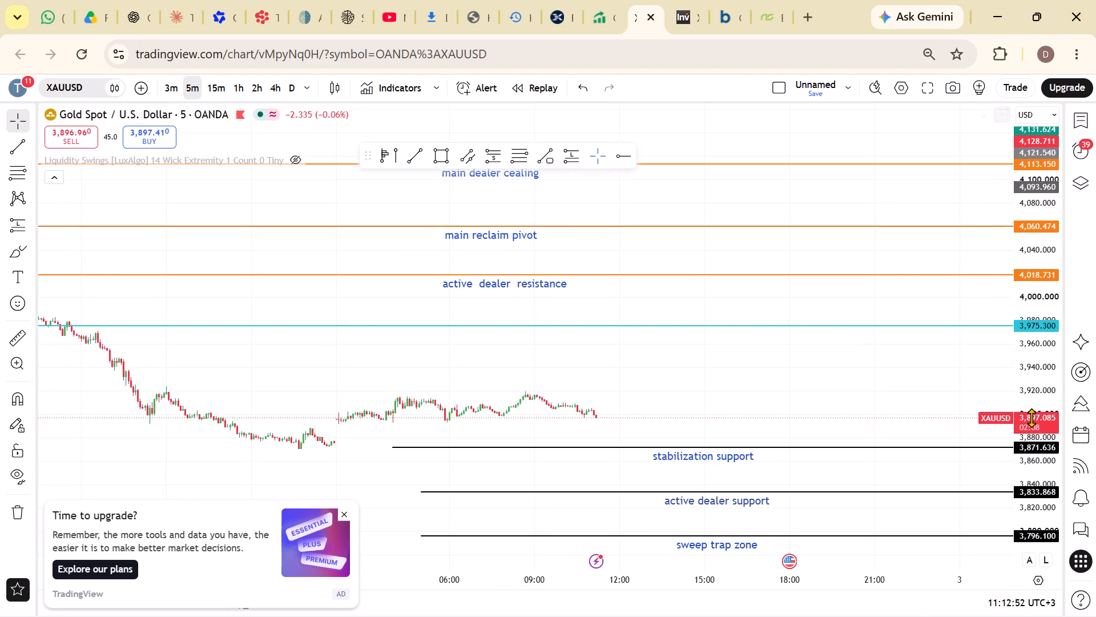
{"action": "left_click_drag", "start_coordinate": [1031, 418], "coordinate": [1010, 189]}
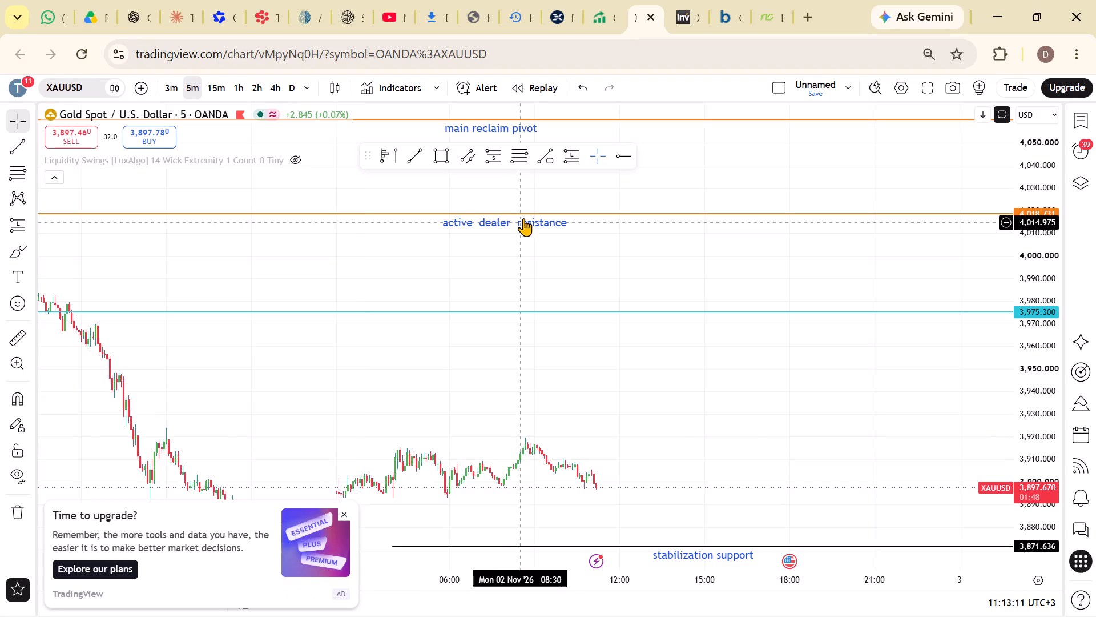
Switch back to the Barchart Opinion page for GCZ26 to review its indicator signals and support and resistance levels.
{"action": "left_click", "coordinate": [686, 11]}
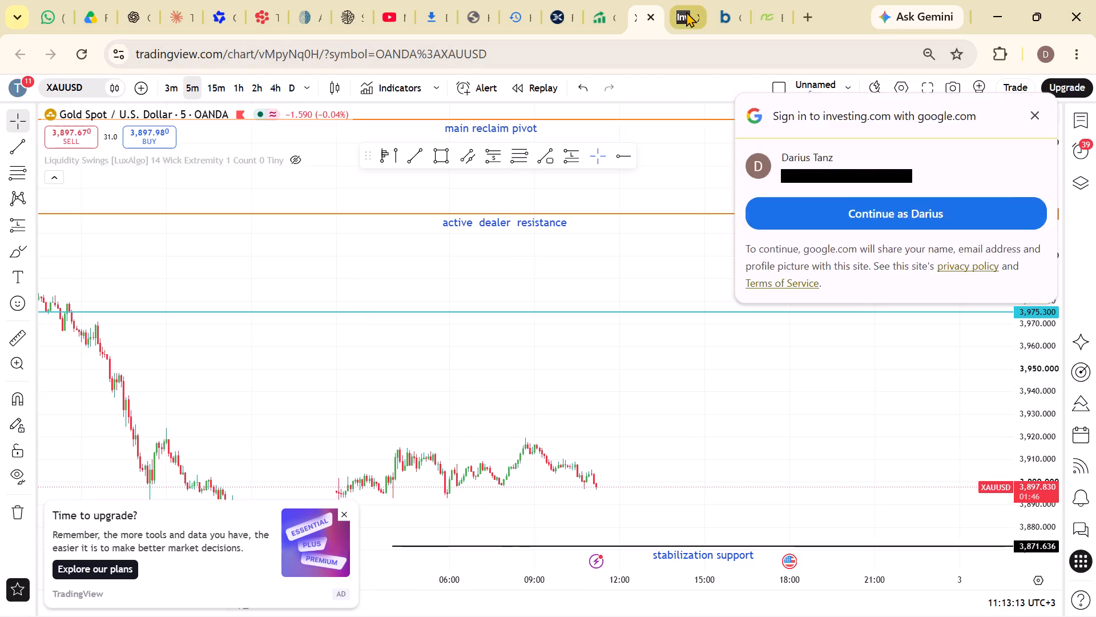
{"action": "left_click", "coordinate": [734, 32]}
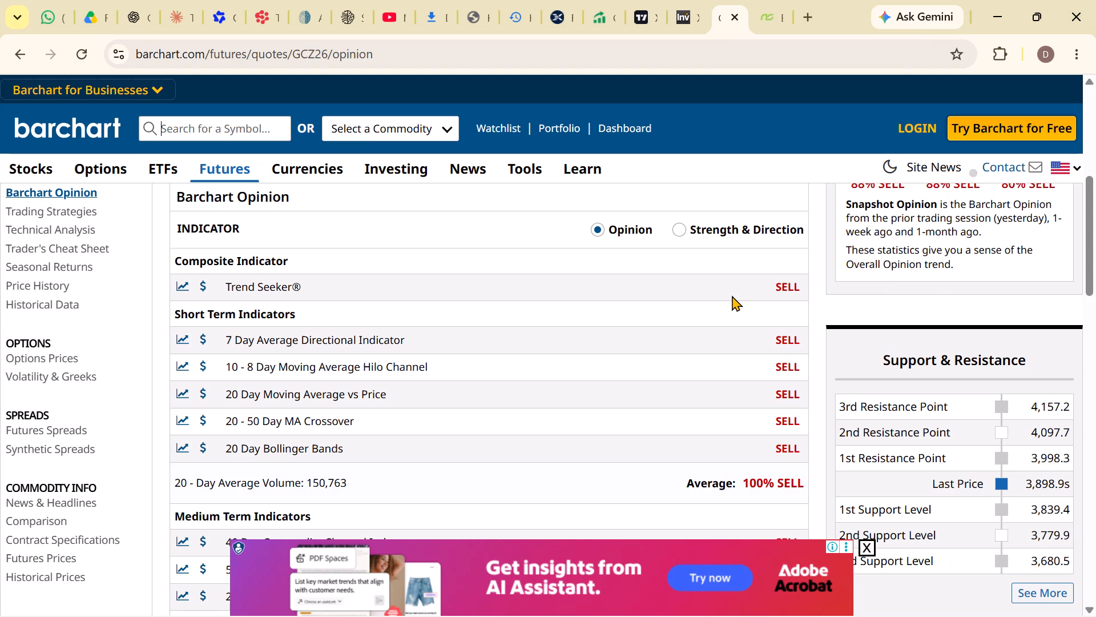
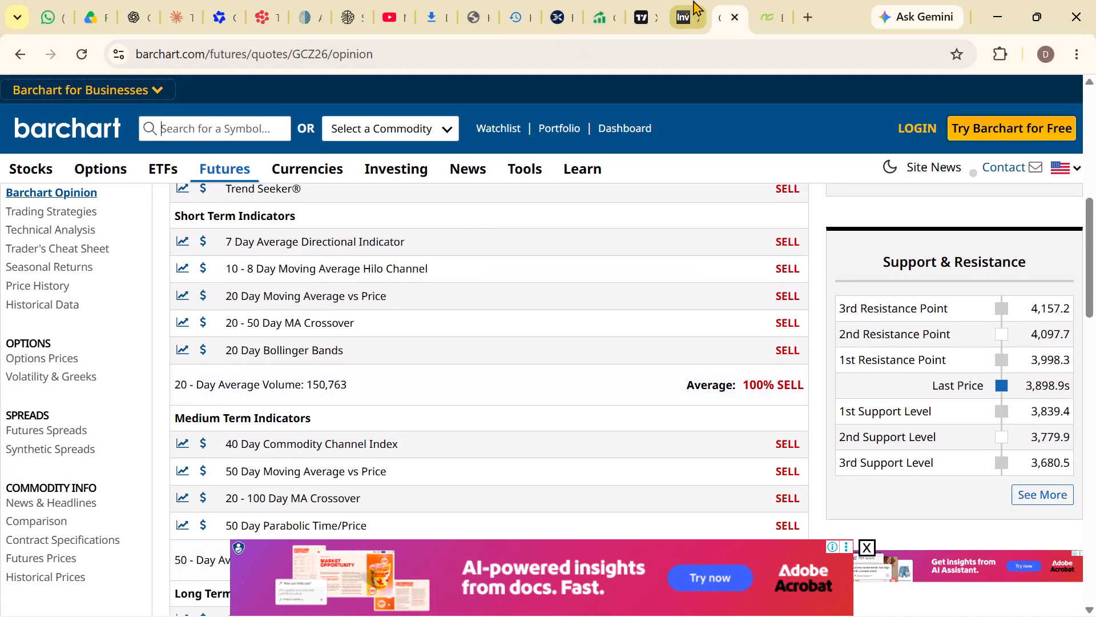
Return to the TradingView XAUUSD chart, inspect price near the support levels, and set the timeframe to 1 hour.
{"action": "left_click", "coordinate": [633, 17]}
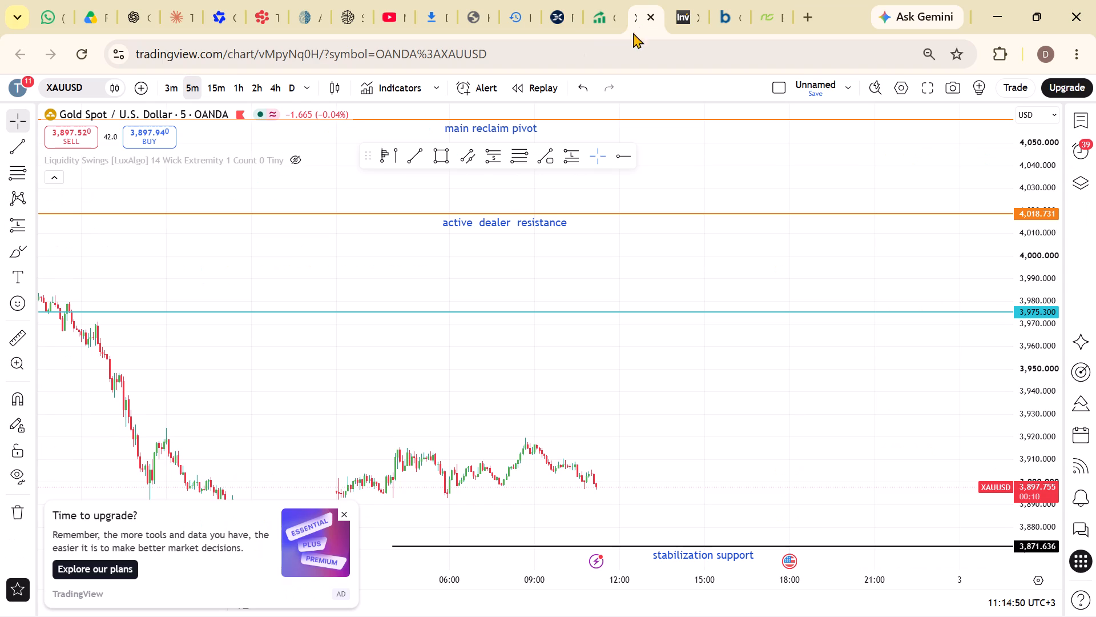
{"action": "left_click_drag", "start_coordinate": [623, 394], "coordinate": [682, 265]}
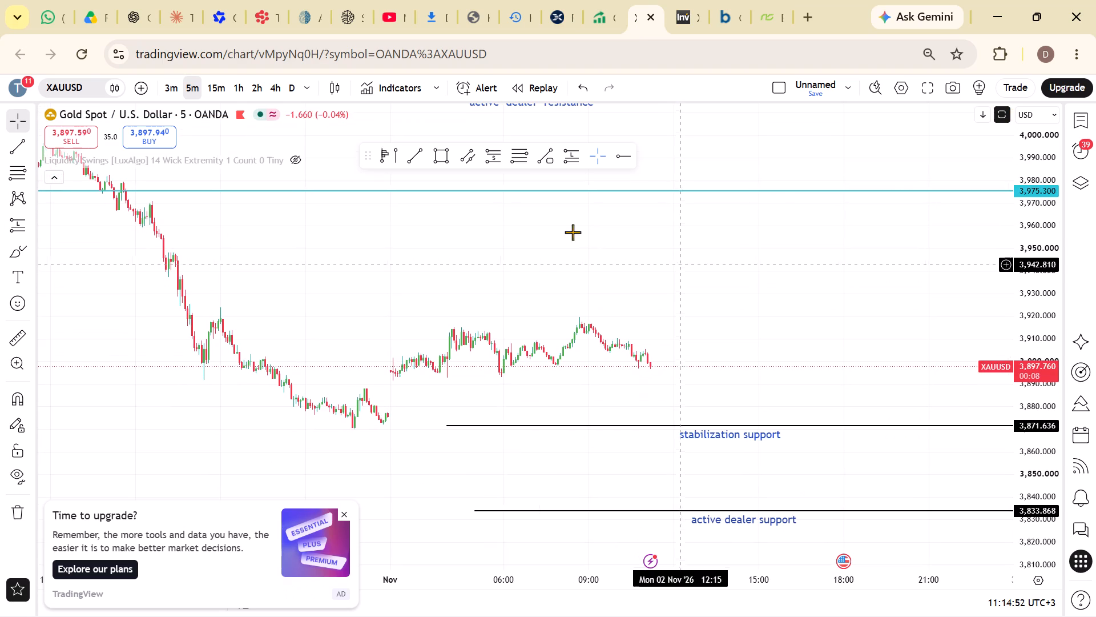
{"action": "left_click", "coordinate": [236, 85]}
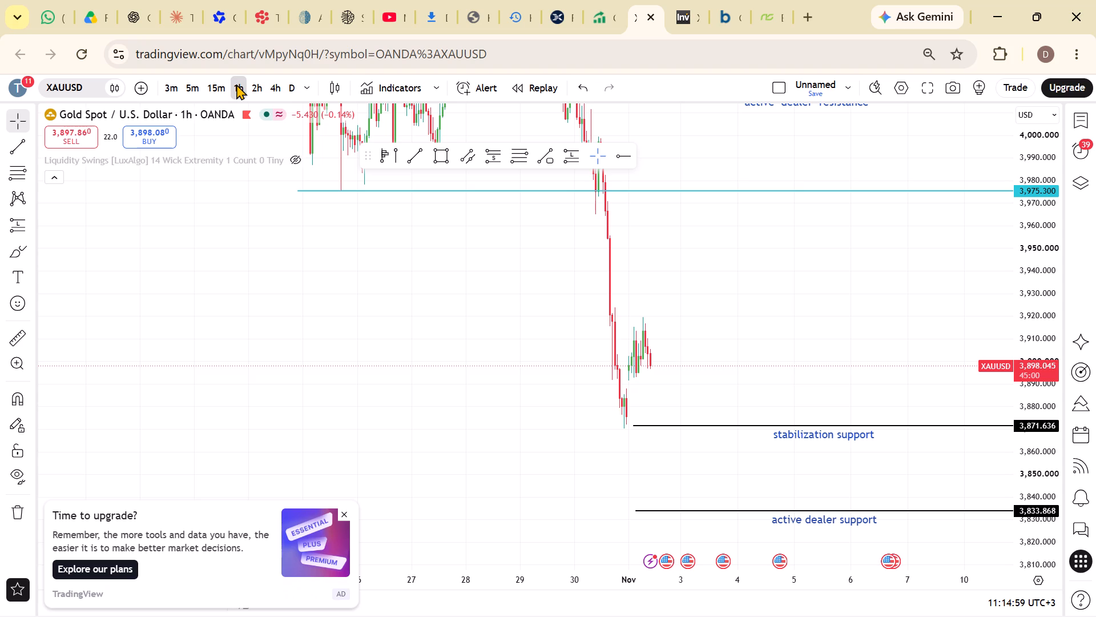
Switch the chart to 15 minutes and draw a level trend line at about 3,915 across the 2 November highs, from about 03:15 to 11:30.
{"action": "left_click", "coordinate": [204, 89]}
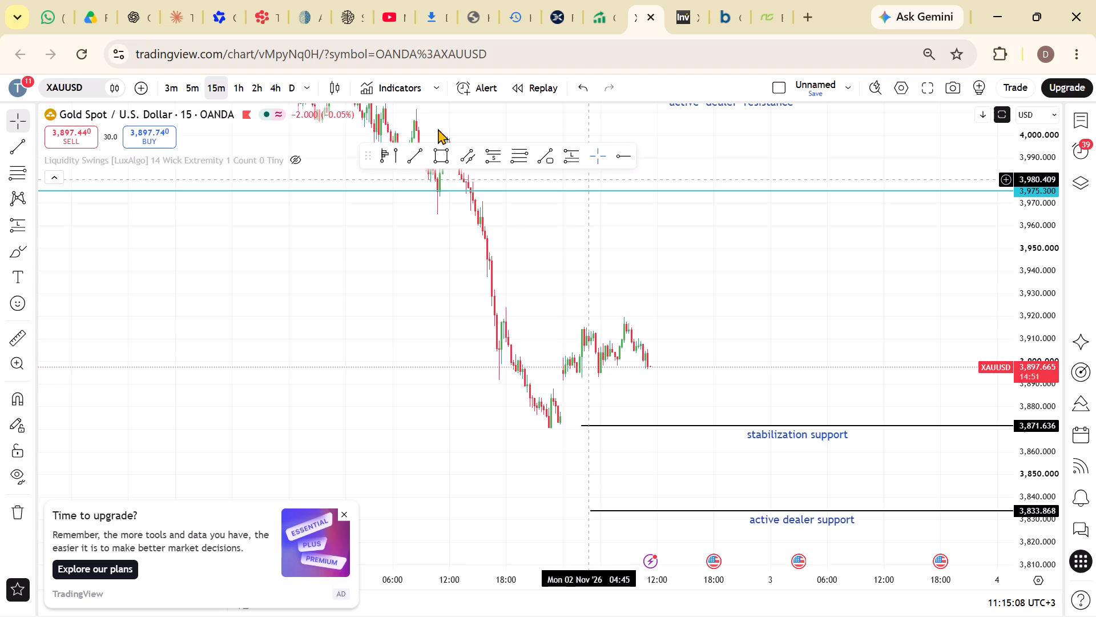
{"action": "left_click", "coordinate": [416, 151]}
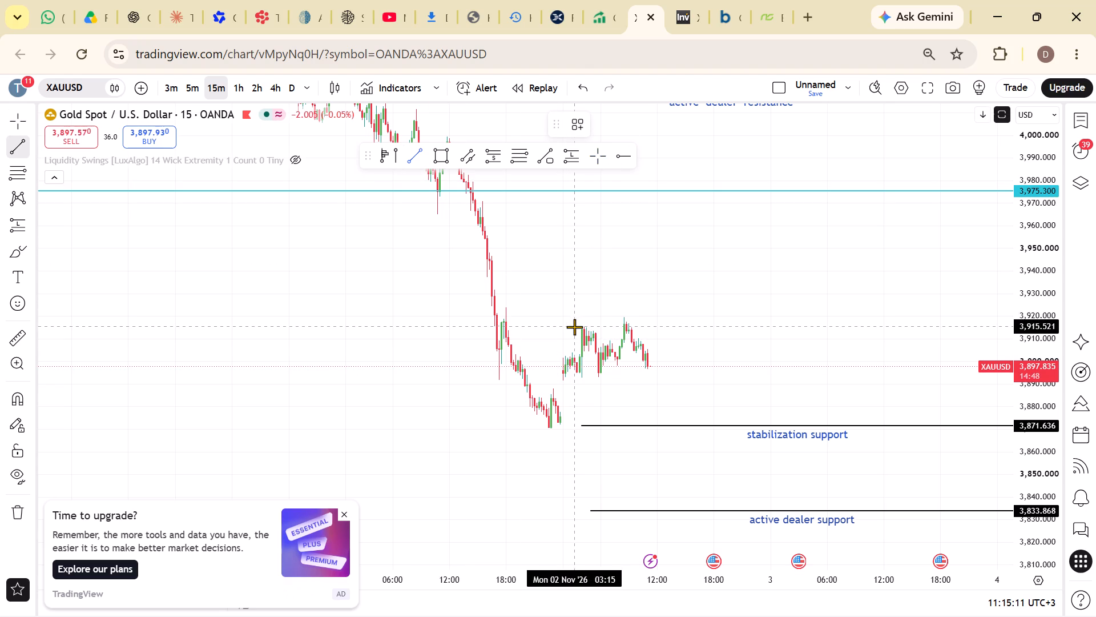
{"action": "left_click_drag", "start_coordinate": [574, 327], "coordinate": [662, 327]}
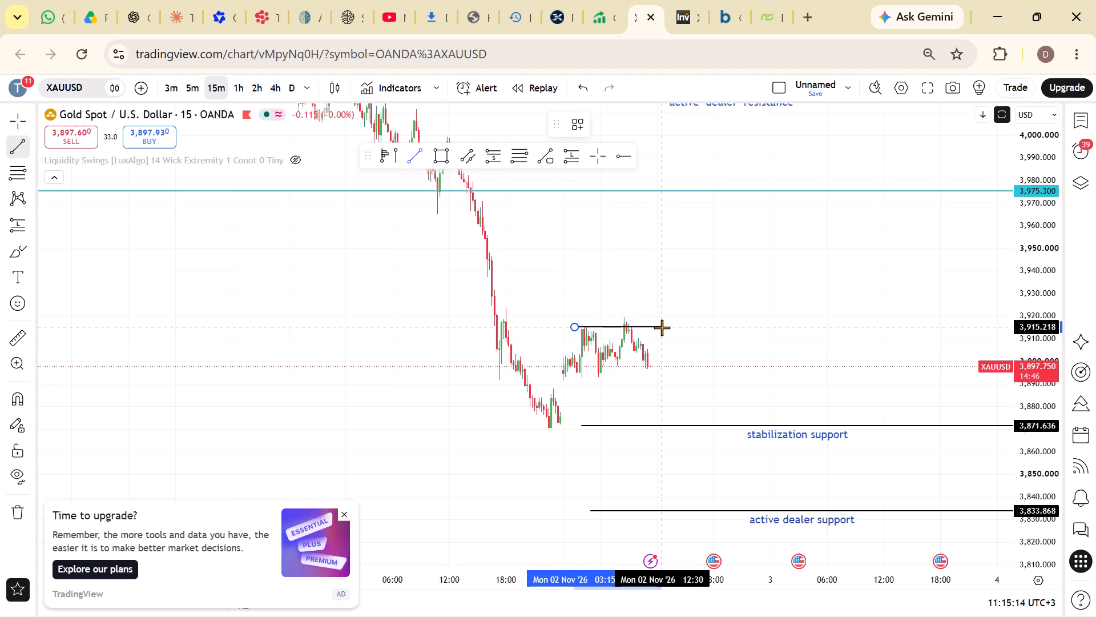
{"action": "left_click_drag", "start_coordinate": [662, 327], "coordinate": [659, 325]}
{"action": "left_click_drag", "start_coordinate": [659, 325], "coordinate": [661, 327]}
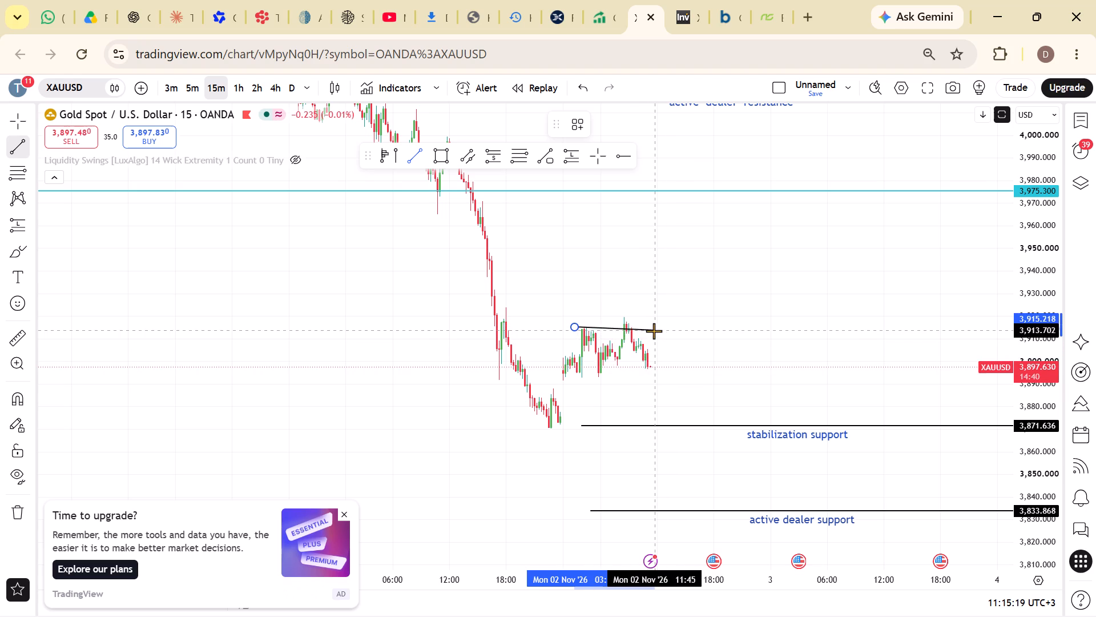
{"action": "left_click", "coordinate": [653, 327]}
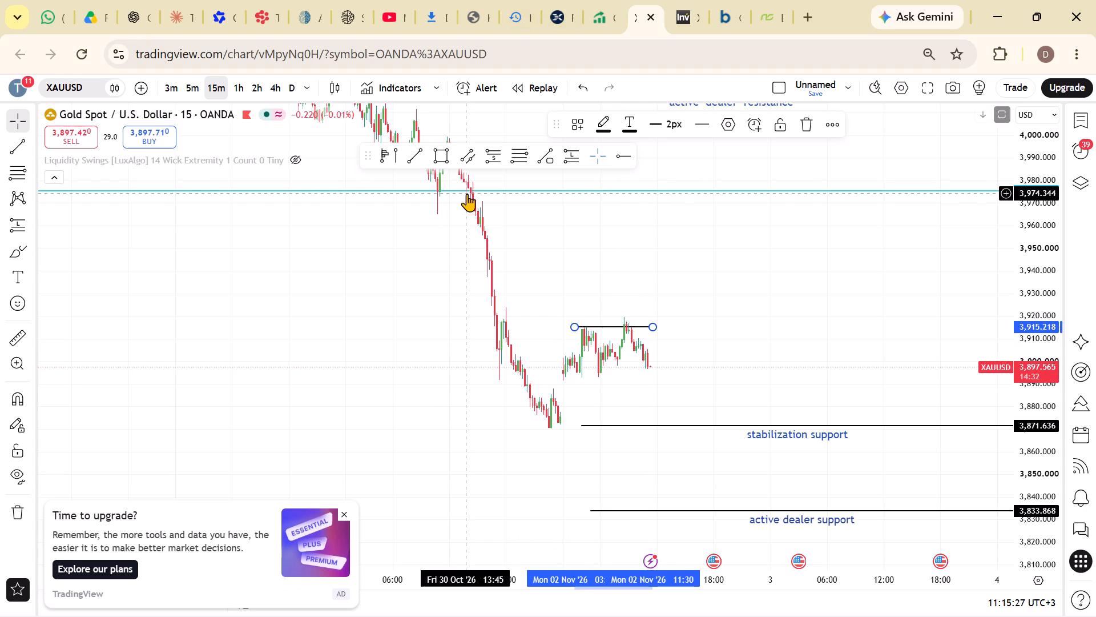
Place a short position with entry at about 3,897.6 and target at about 3,855.1, and tighten its stop to about 3,920.7.
{"action": "left_click", "coordinate": [489, 155]}
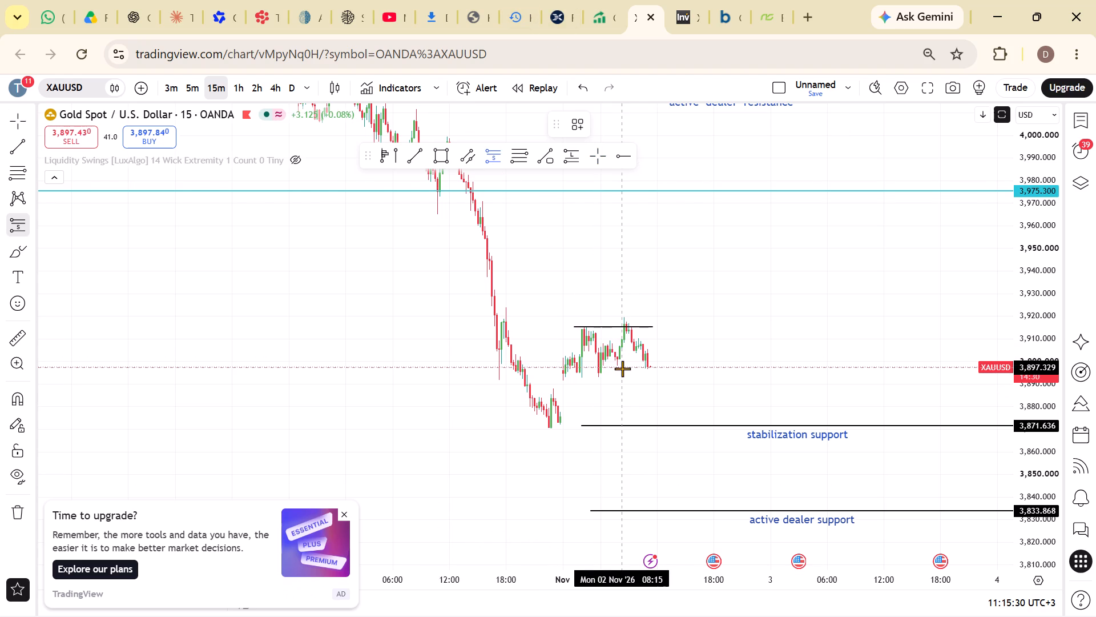
{"action": "left_click_drag", "start_coordinate": [616, 367], "coordinate": [674, 366]}
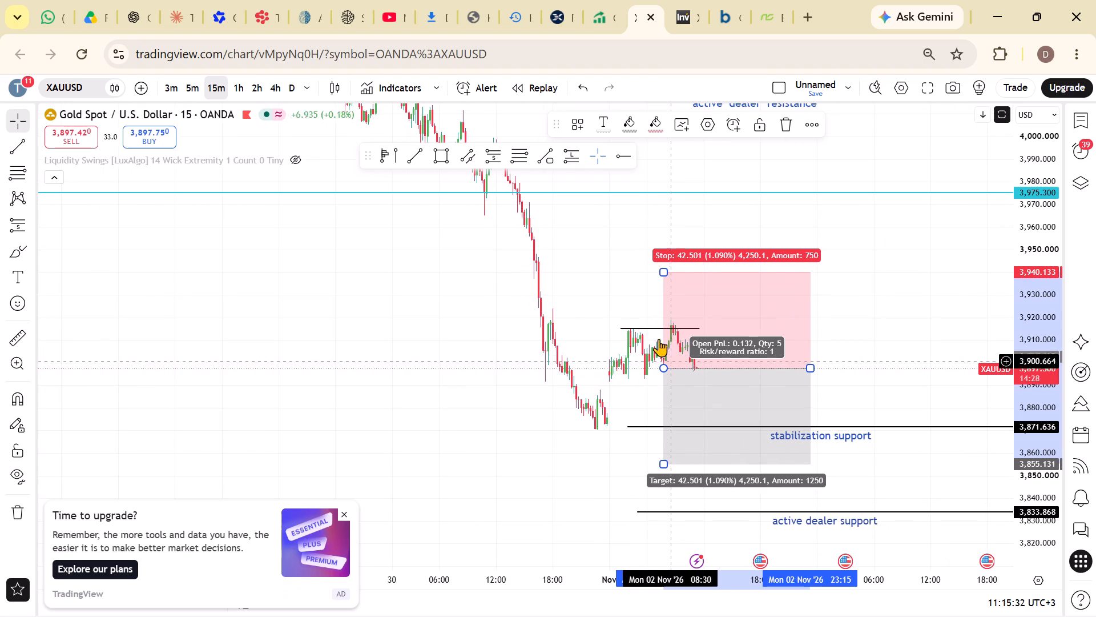
{"action": "left_click_drag", "start_coordinate": [663, 270], "coordinate": [670, 279]}
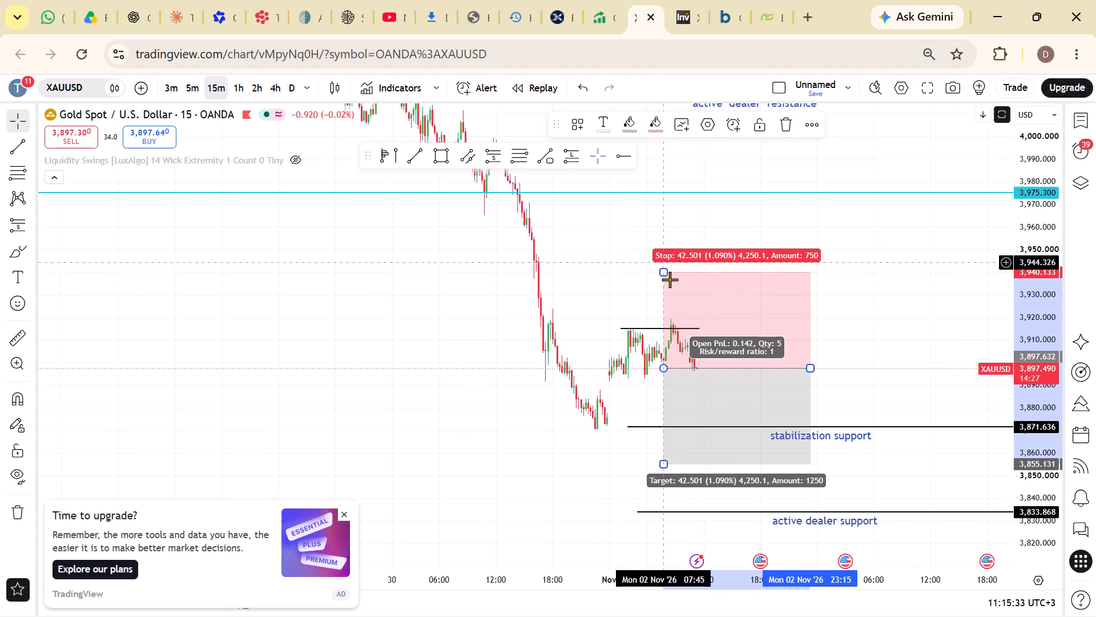
{"action": "left_click_drag", "start_coordinate": [670, 279], "coordinate": [673, 287]}
{"action": "left_click_drag", "start_coordinate": [666, 285], "coordinate": [673, 316]}
{"action": "left_click", "coordinate": [906, 356]}
Set the price coordinate of the sweep trap zone horizontal ray to 3810.00.
{"action": "left_click_drag", "start_coordinate": [892, 366], "coordinate": [851, 297]}
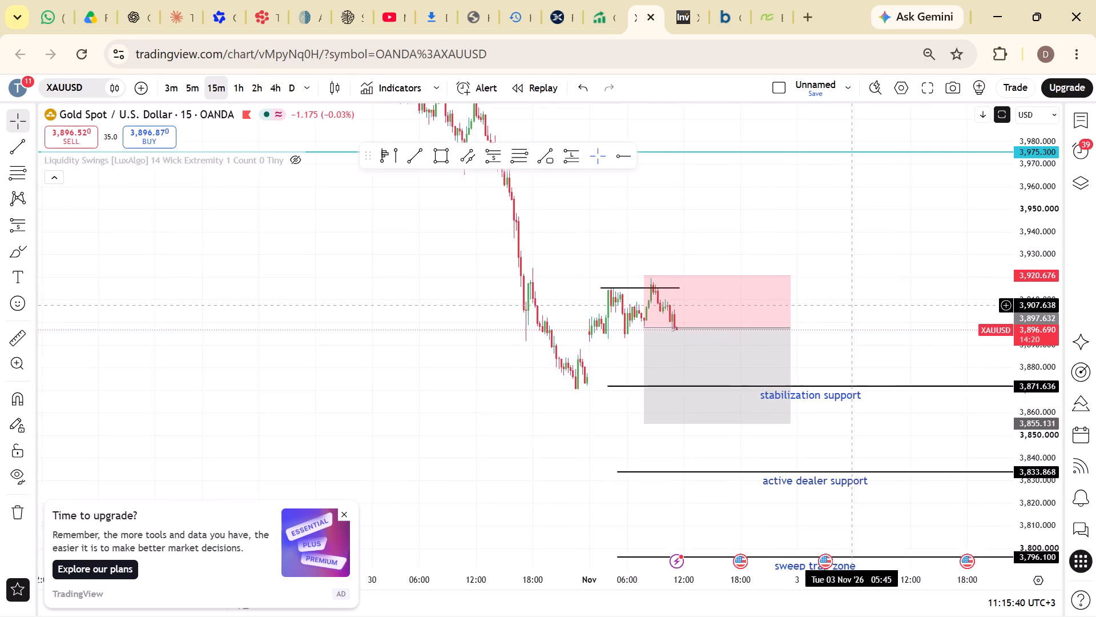
{"action": "left_click_drag", "start_coordinate": [851, 297], "coordinate": [845, 286]}
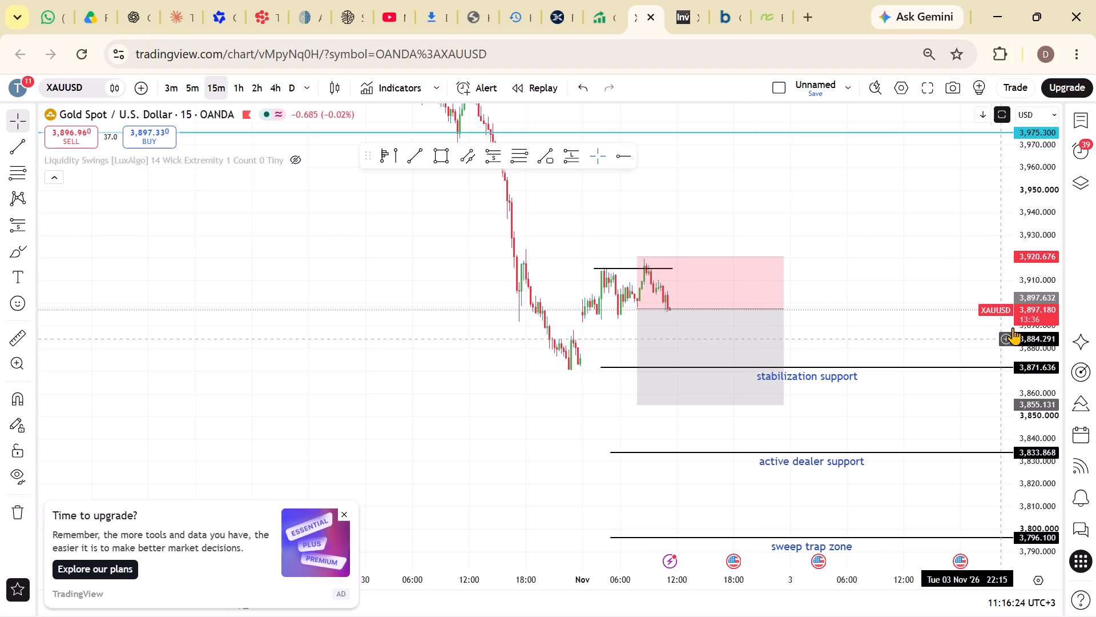
{"action": "left_click_drag", "start_coordinate": [1022, 320], "coordinate": [1025, 366]}
{"action": "left_click_drag", "start_coordinate": [1035, 336], "coordinate": [1041, 414]}
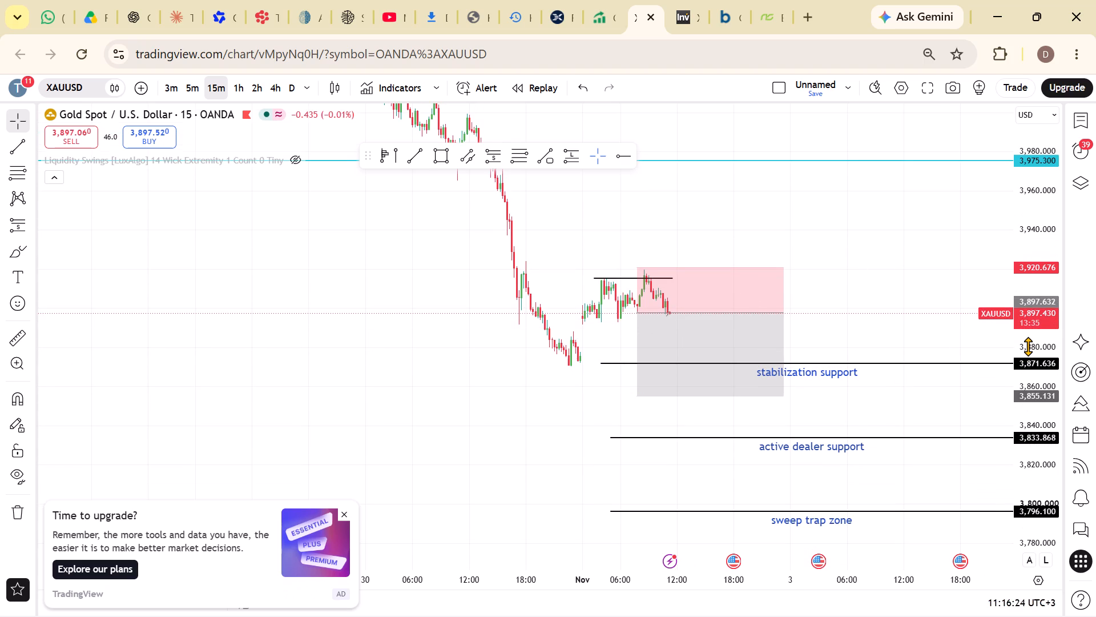
{"action": "left_click", "coordinate": [610, 470]}
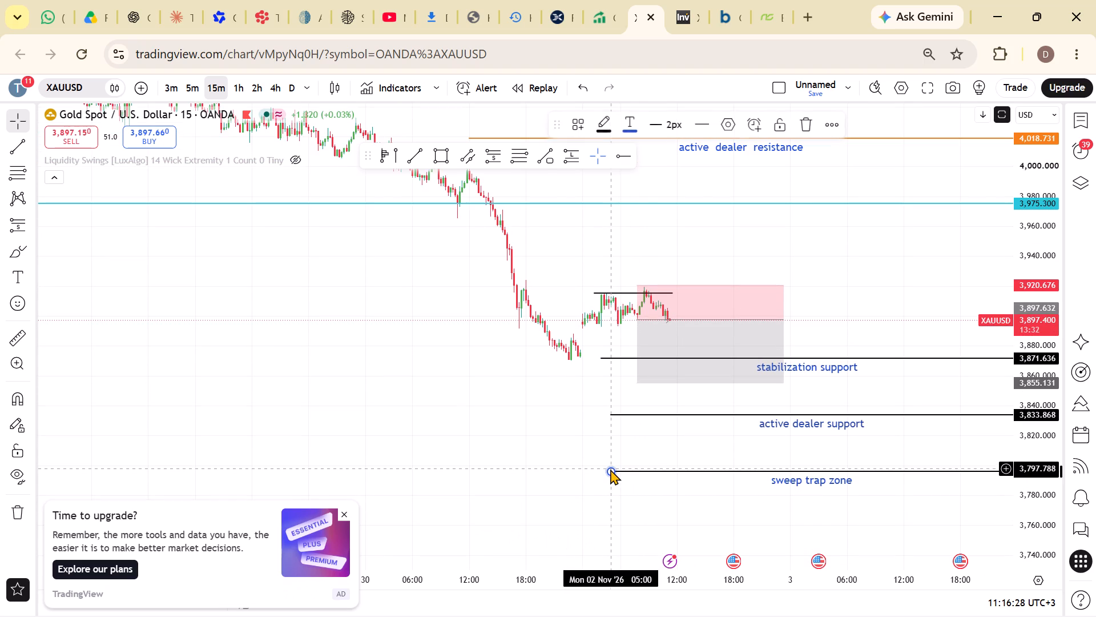
{"action": "left_click", "coordinate": [728, 123]}
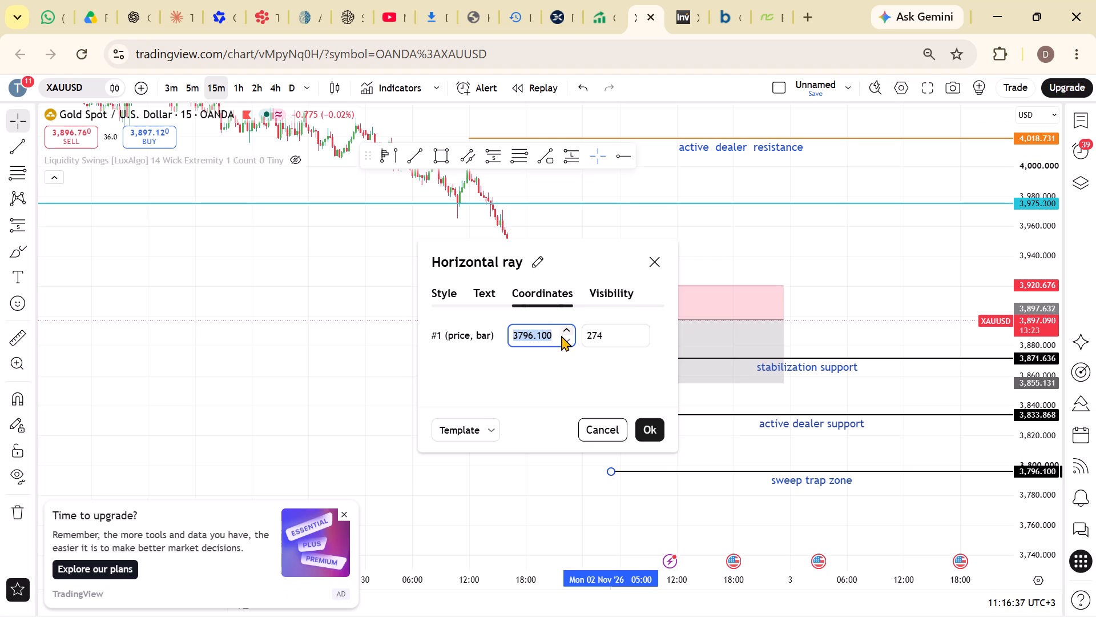
{"action": "left_click", "coordinate": [548, 328]}
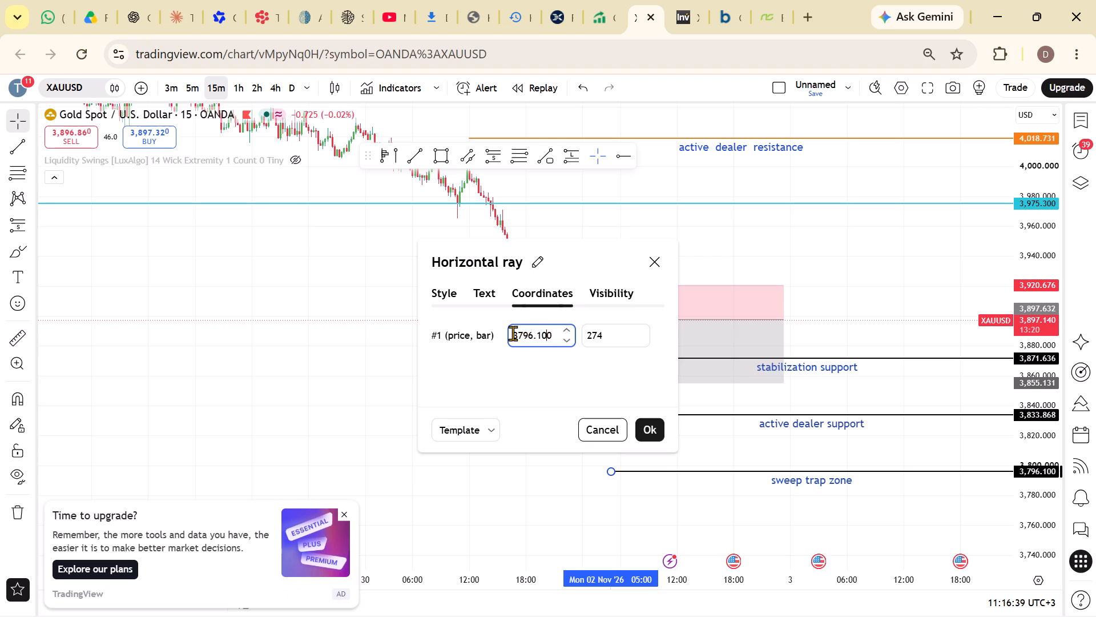
{"action": "left_click", "coordinate": [532, 334]}
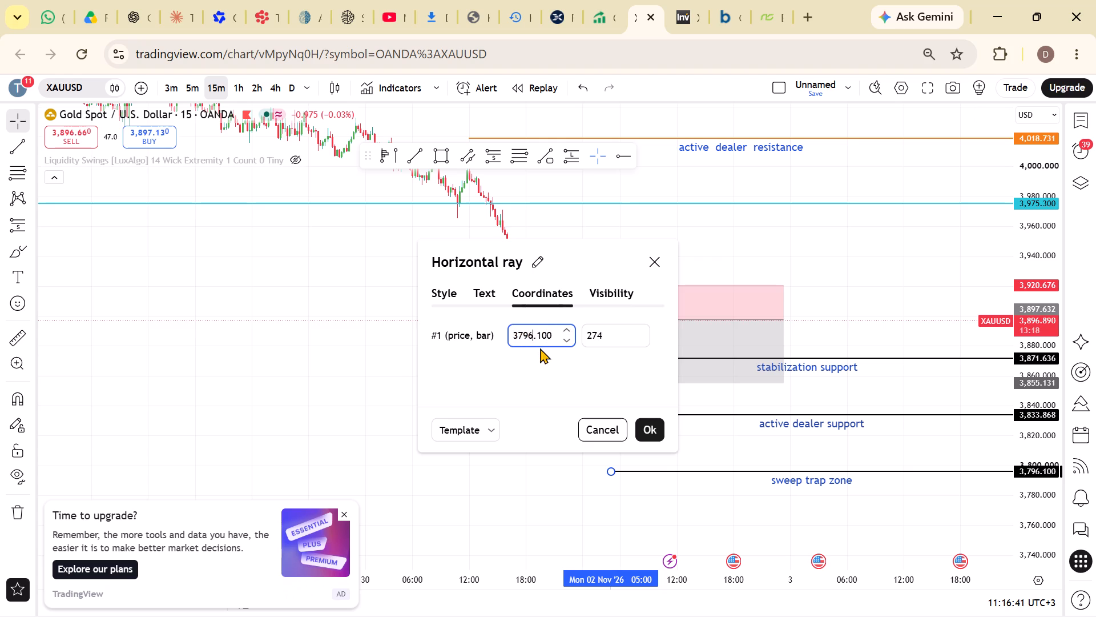
{"action": "key", "text": "BackSpace"}
{"action": "key", "text": "BackSpace"}
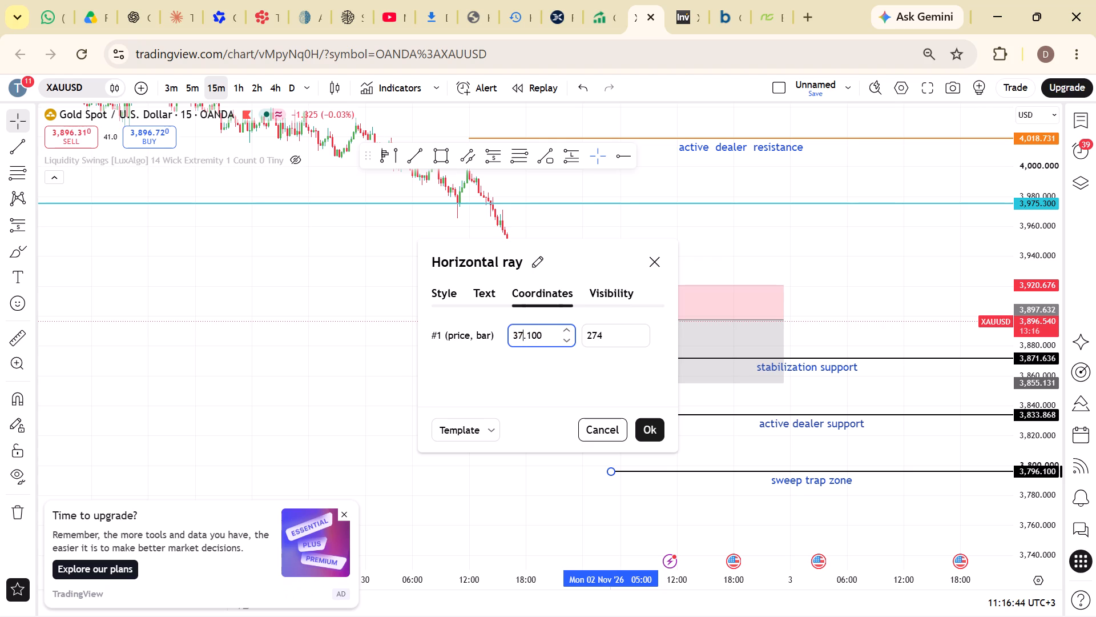
{"action": "key", "text": "BackSpace"}
{"action": "type", "text": "810"}
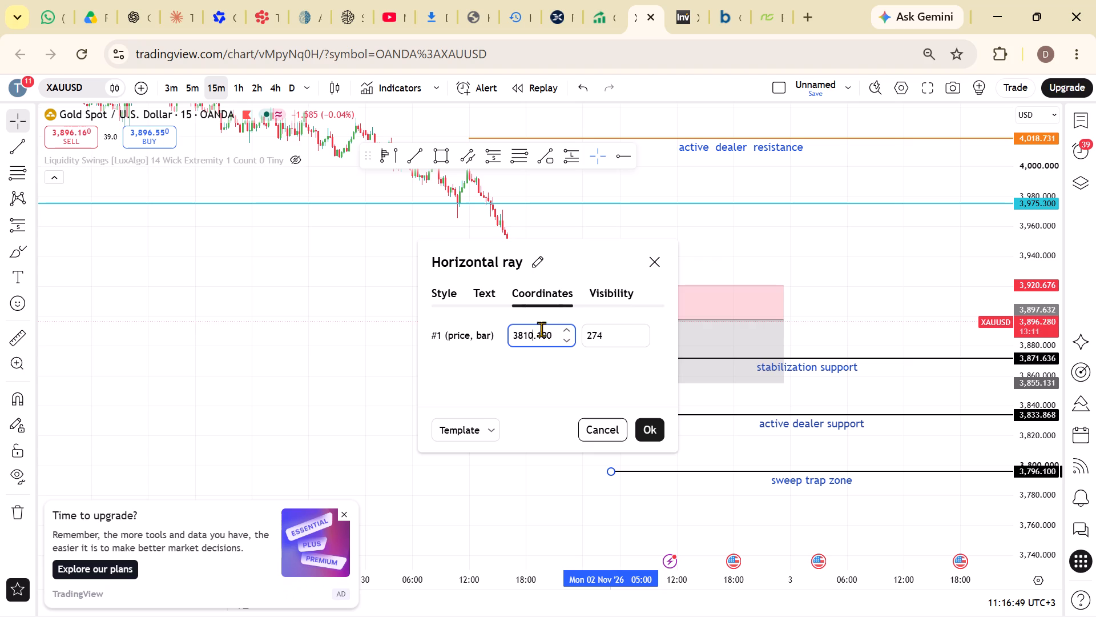
{"action": "left_click", "coordinate": [547, 338]}
{"action": "left_click", "coordinate": [541, 335]}
{"action": "key", "text": "BackSpace"}
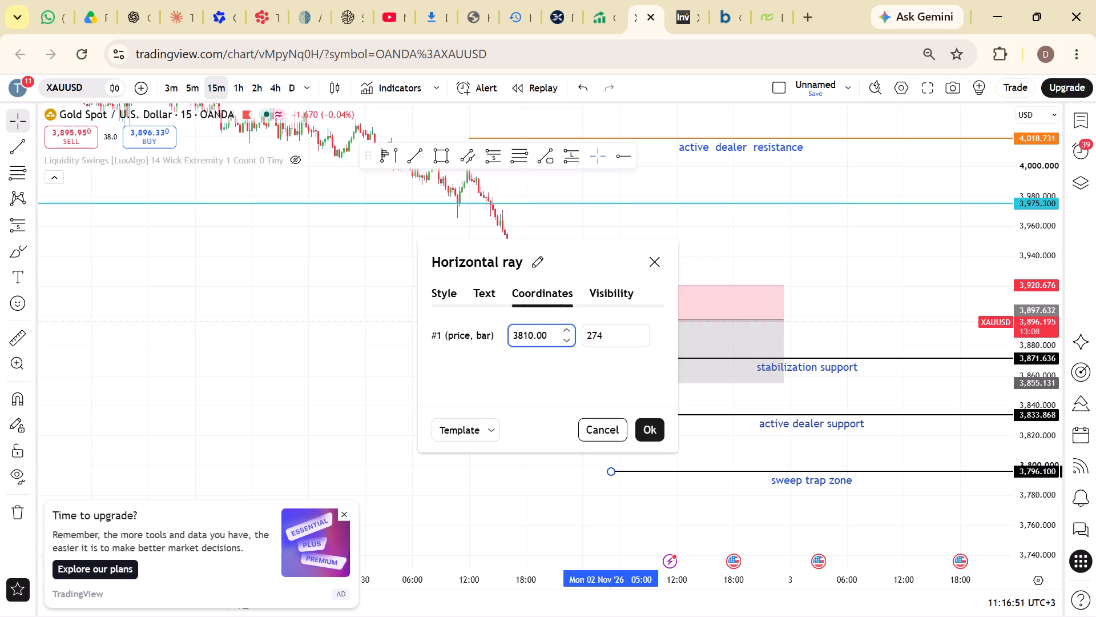
{"action": "left_click", "coordinate": [637, 428]}
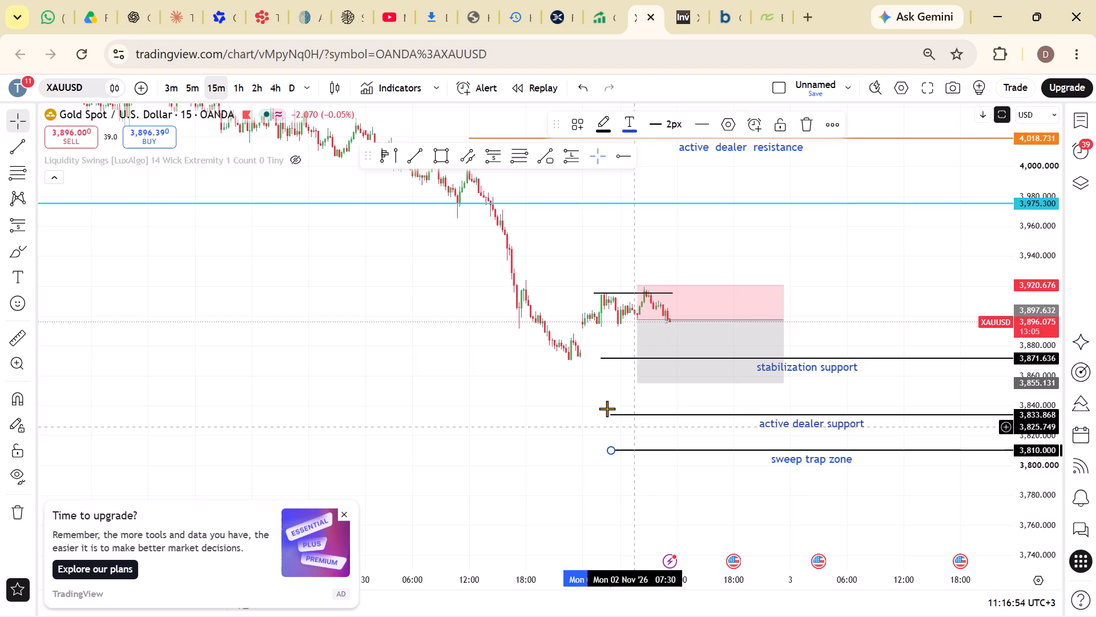
Set the price coordinate of the active dealer support horizontal ray to 3857.8.
{"action": "left_click", "coordinate": [614, 414]}
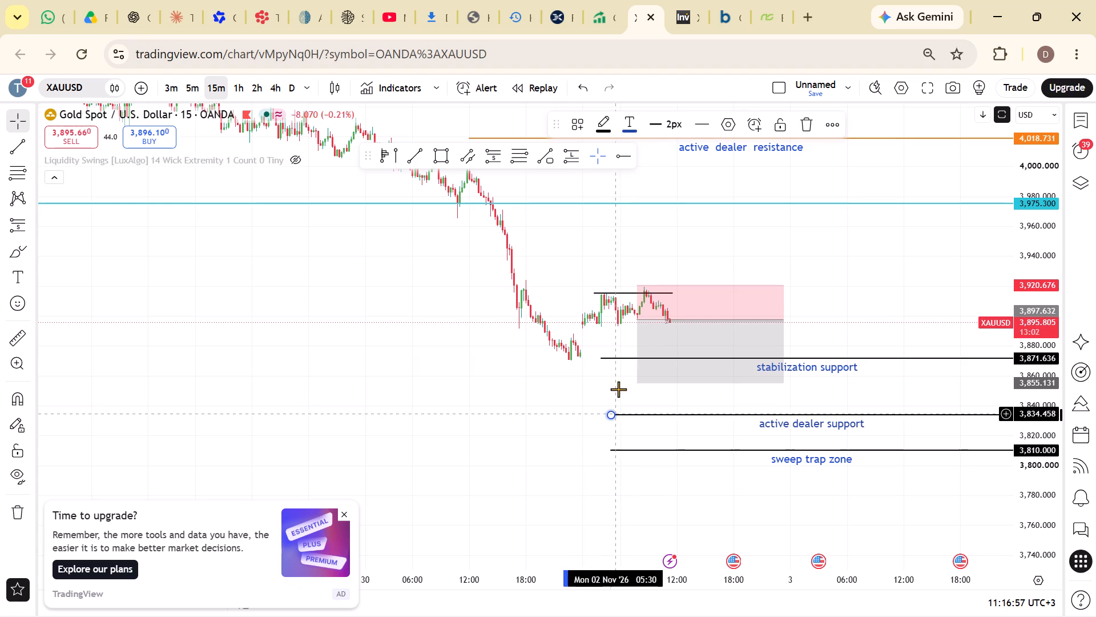
{"action": "left_click", "coordinate": [720, 126]}
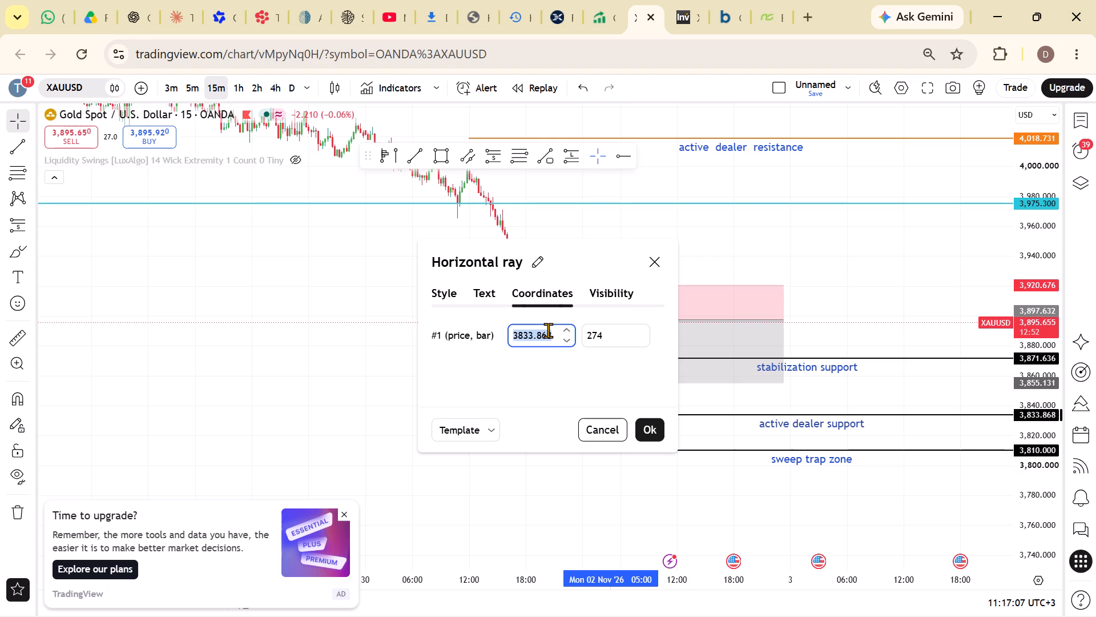
{"action": "key", "text": "BackSpace"}
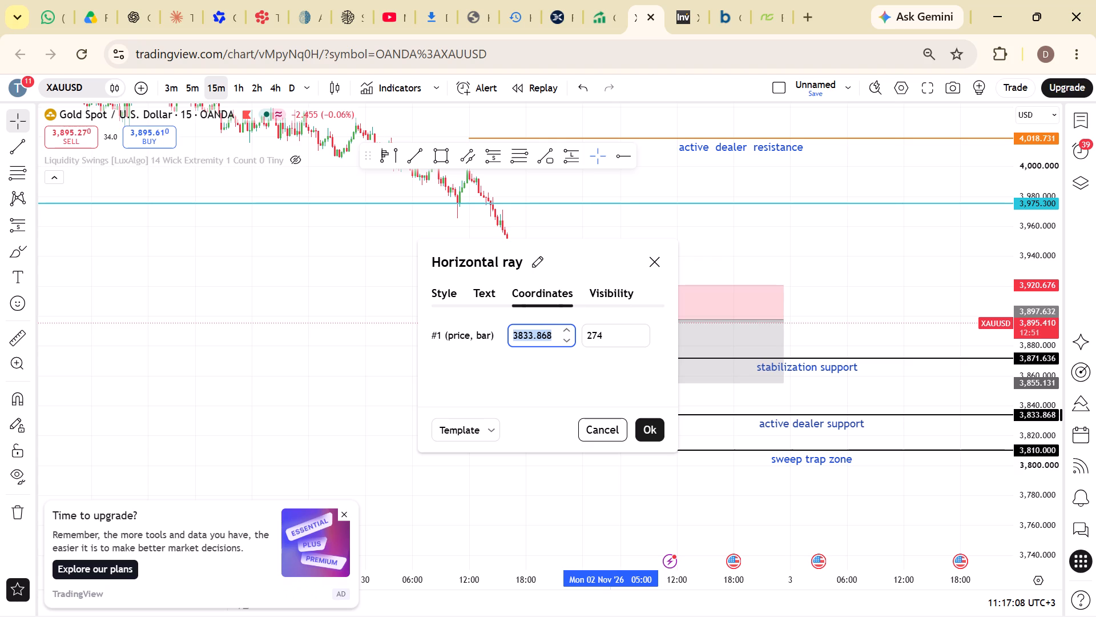
{"action": "key", "text": "3"}
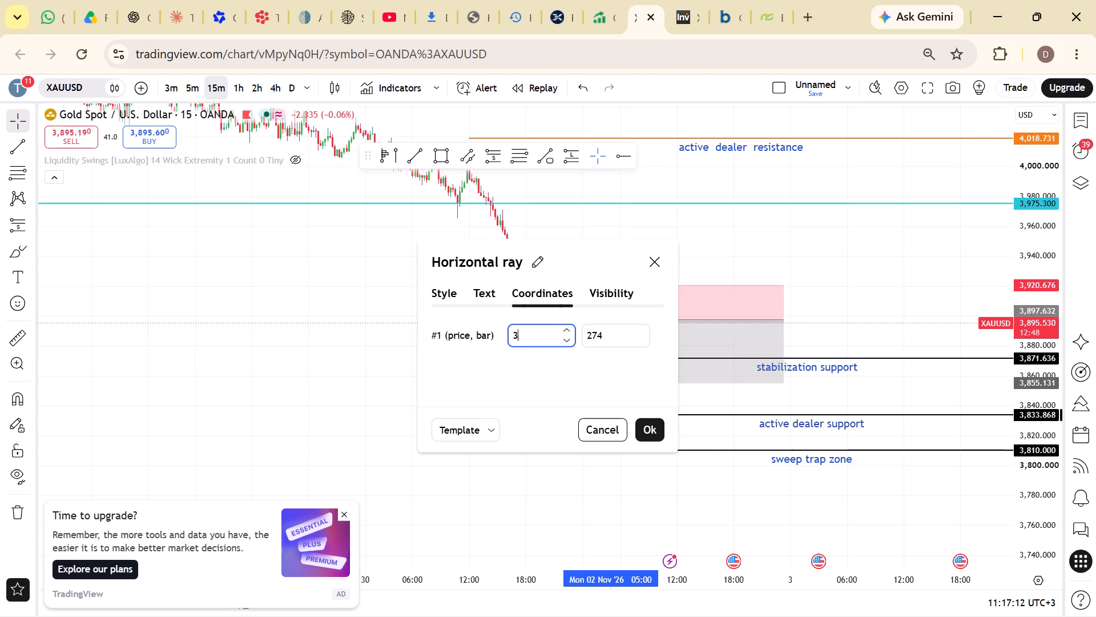
{"action": "key", "text": "8"}
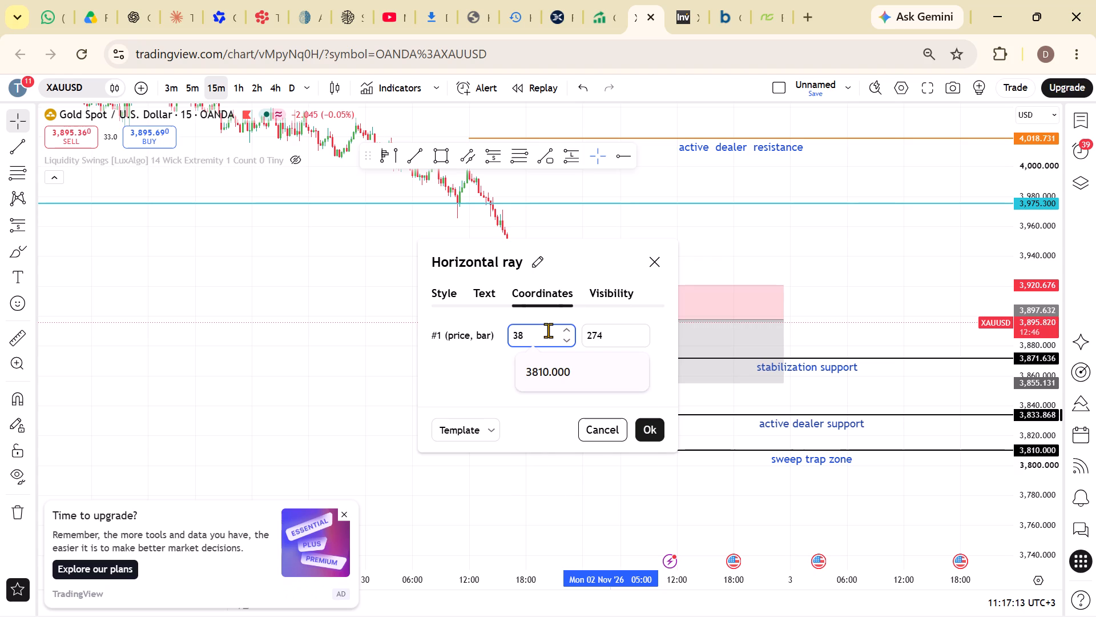
{"action": "type", "text": "57"}
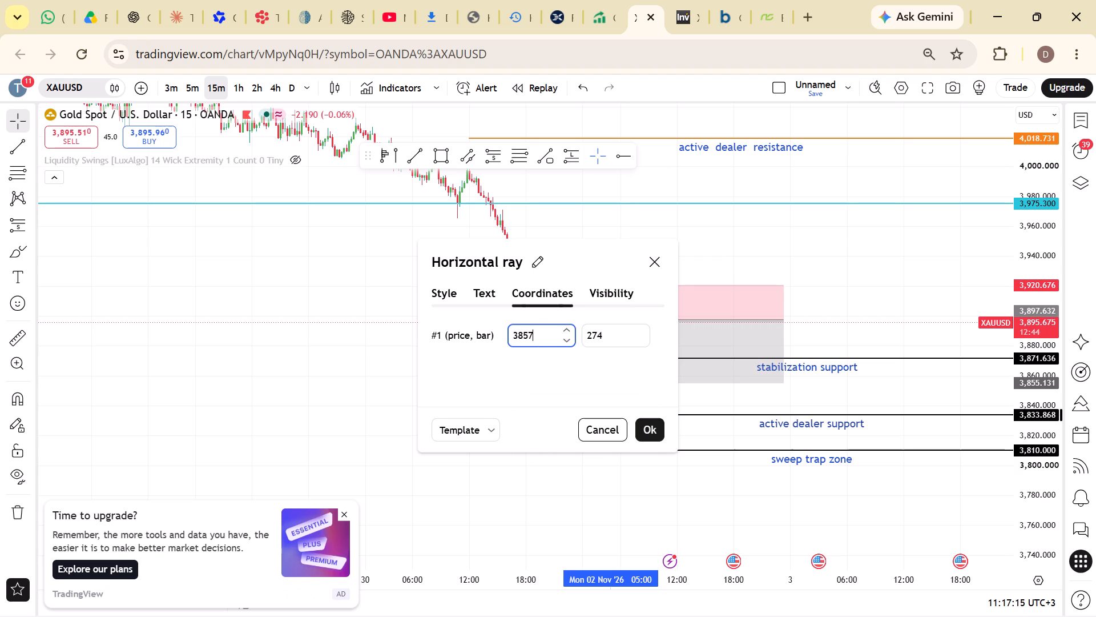
{"action": "key", "text": "comma"}
{"action": "key", "text": "BackSpace"}
{"action": "type", "text": ".8"}
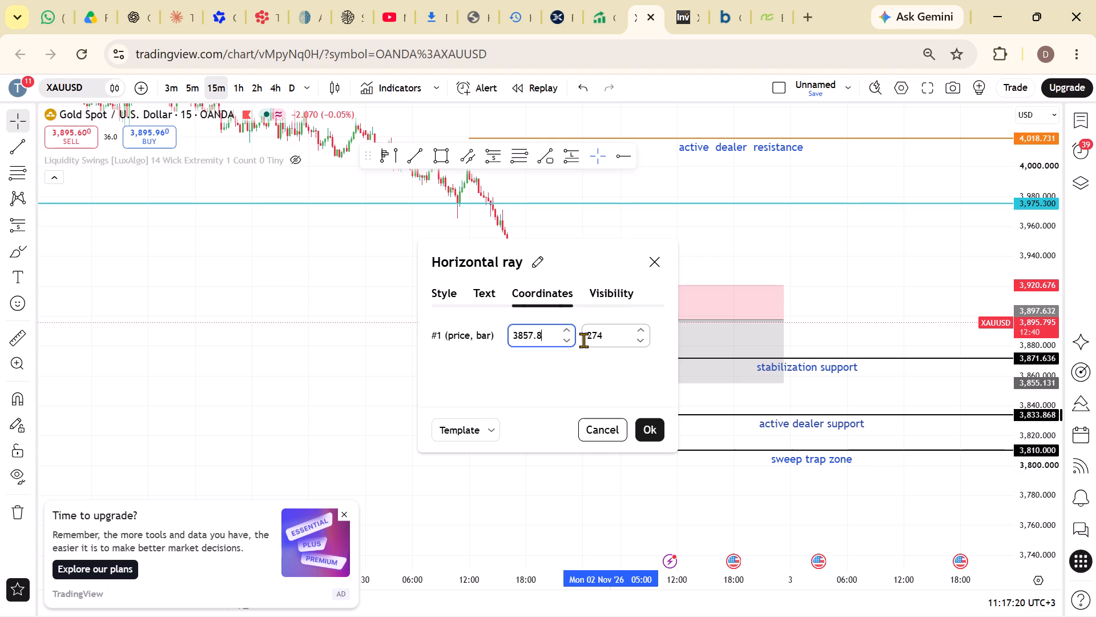
{"action": "left_click", "coordinate": [638, 430]}
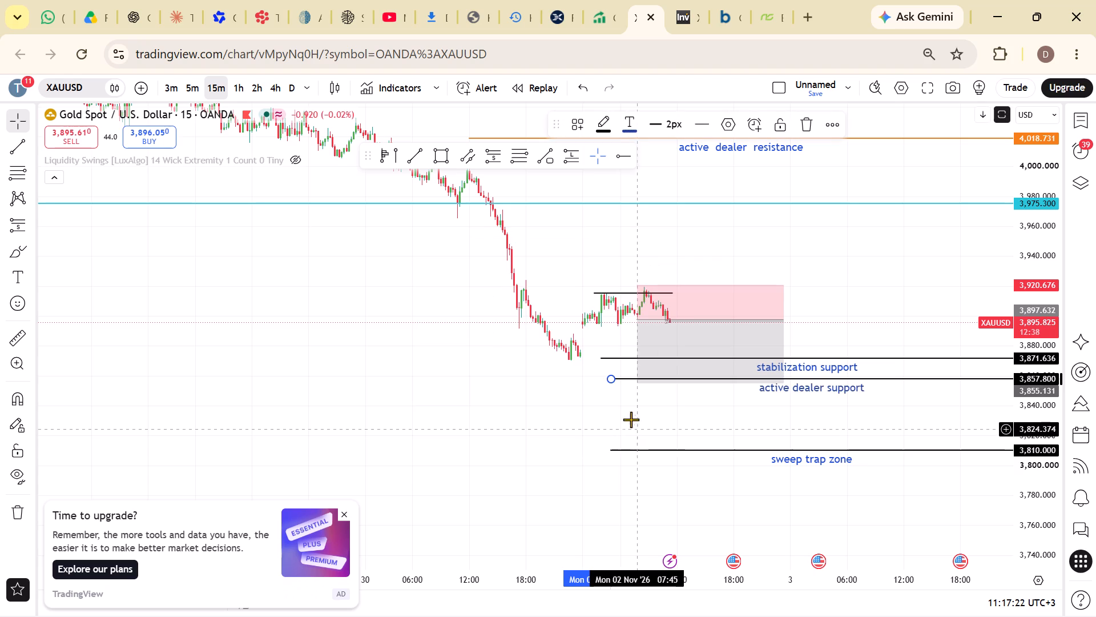
Set the price coordinate of the stabilization support horizontal ray to 3878.5.
{"action": "left_click", "coordinate": [602, 358]}
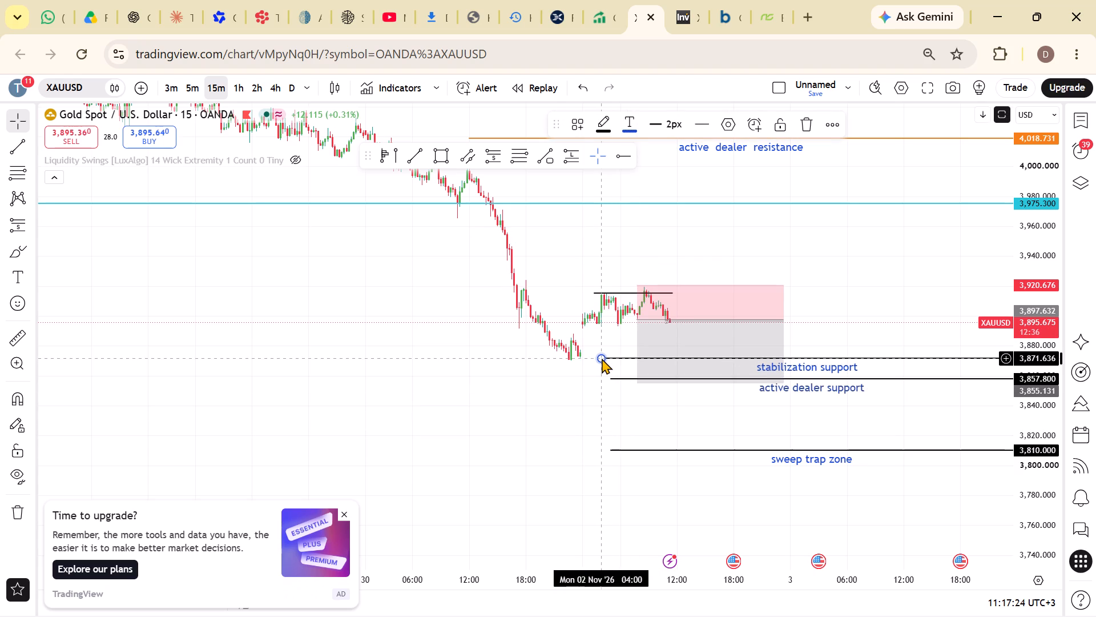
{"action": "left_click", "coordinate": [602, 358]}
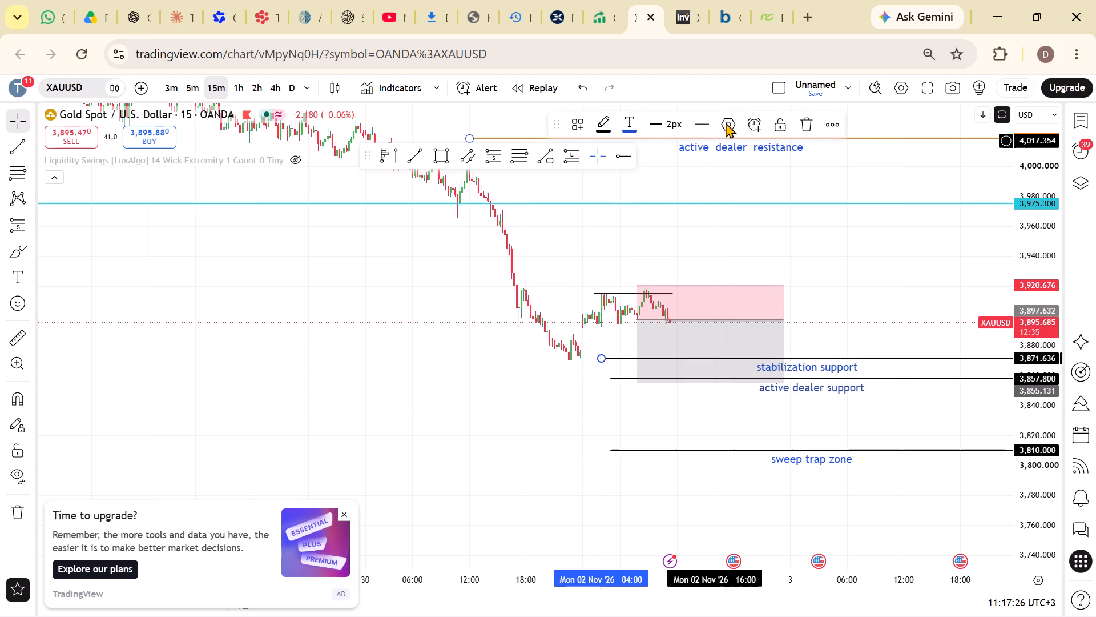
{"action": "left_click", "coordinate": [726, 122]}
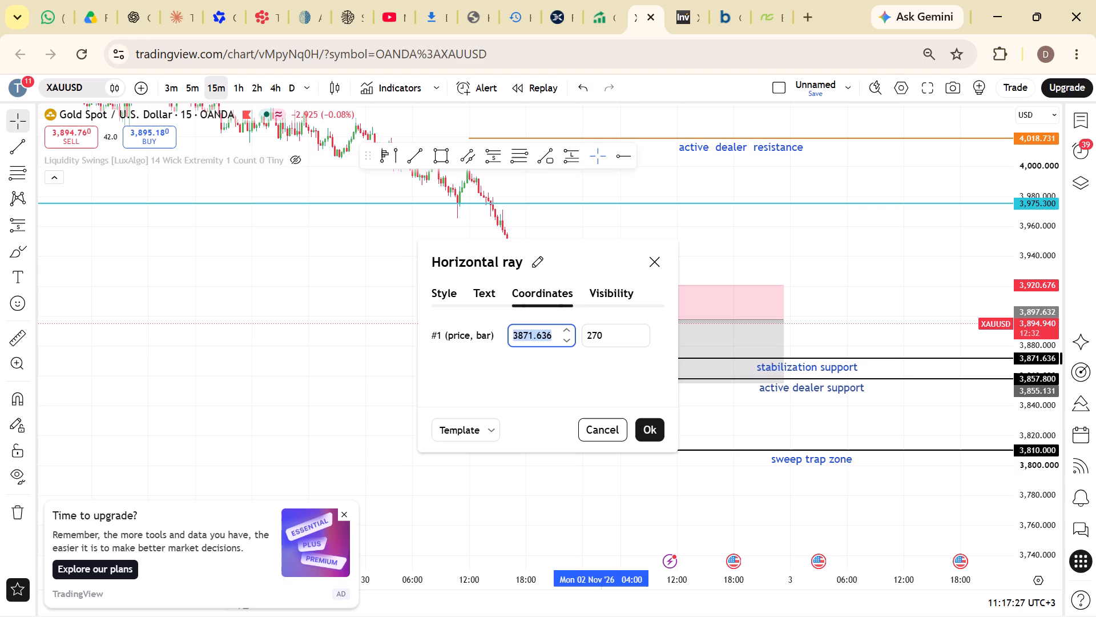
{"action": "key", "text": "BackSpace"}
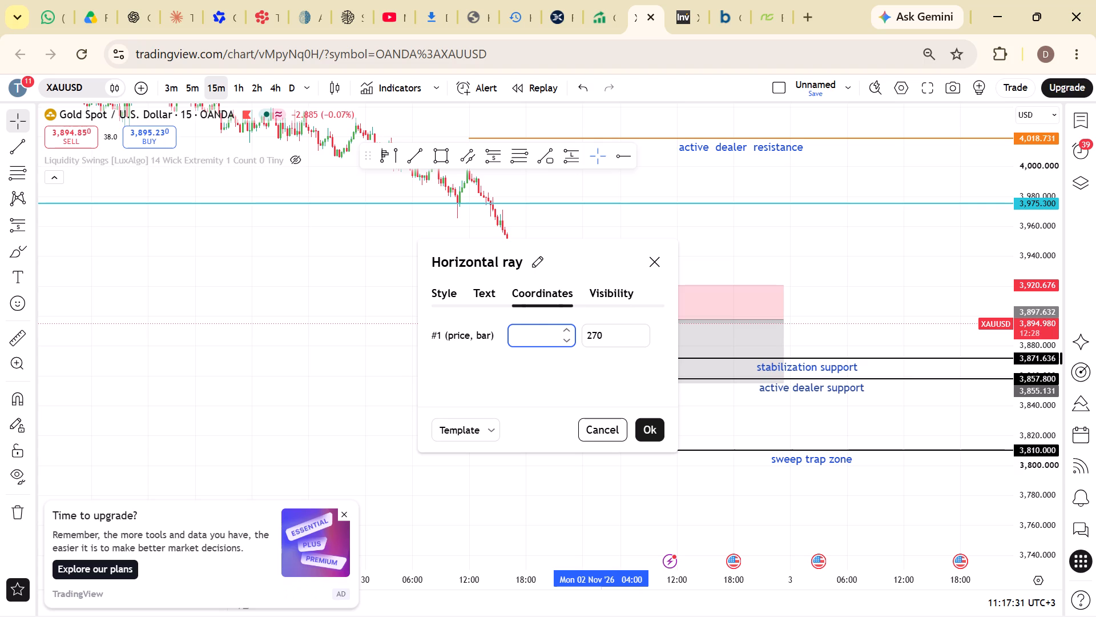
{"action": "key", "text": "3"}
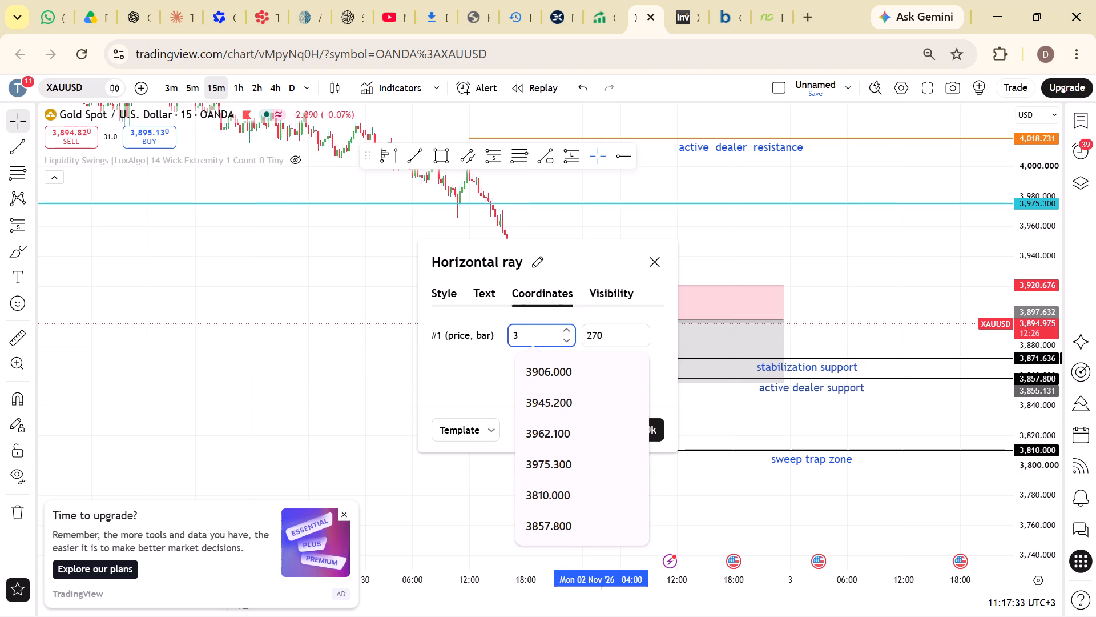
{"action": "key", "text": "8"}
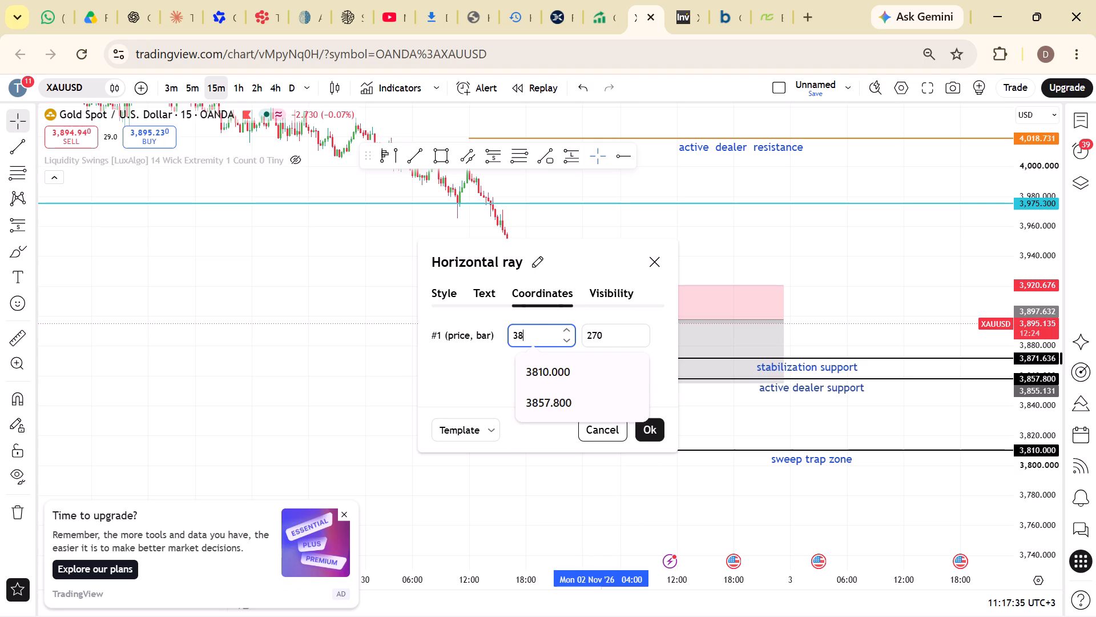
{"action": "type", "text": "78"}
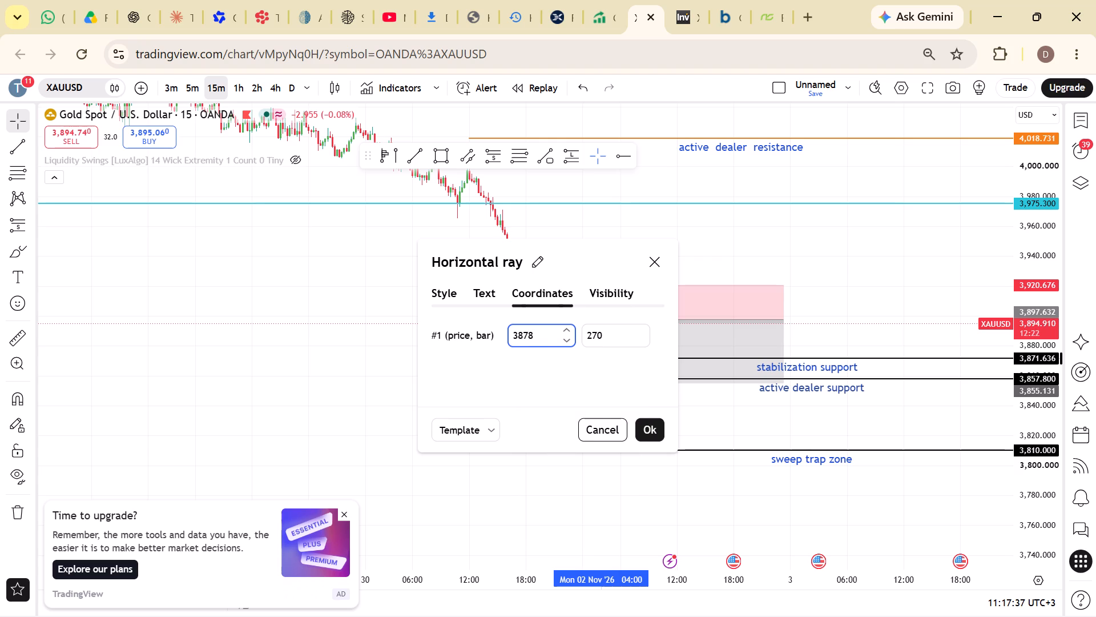
{"action": "type", "text": ".5"}
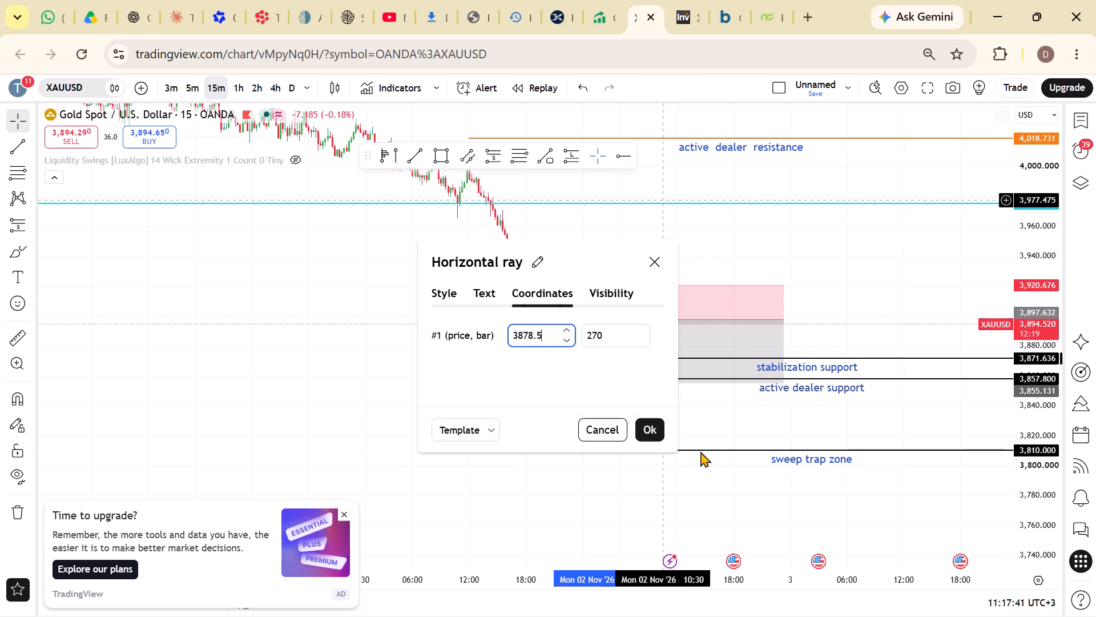
{"action": "left_click", "coordinate": [656, 429]}
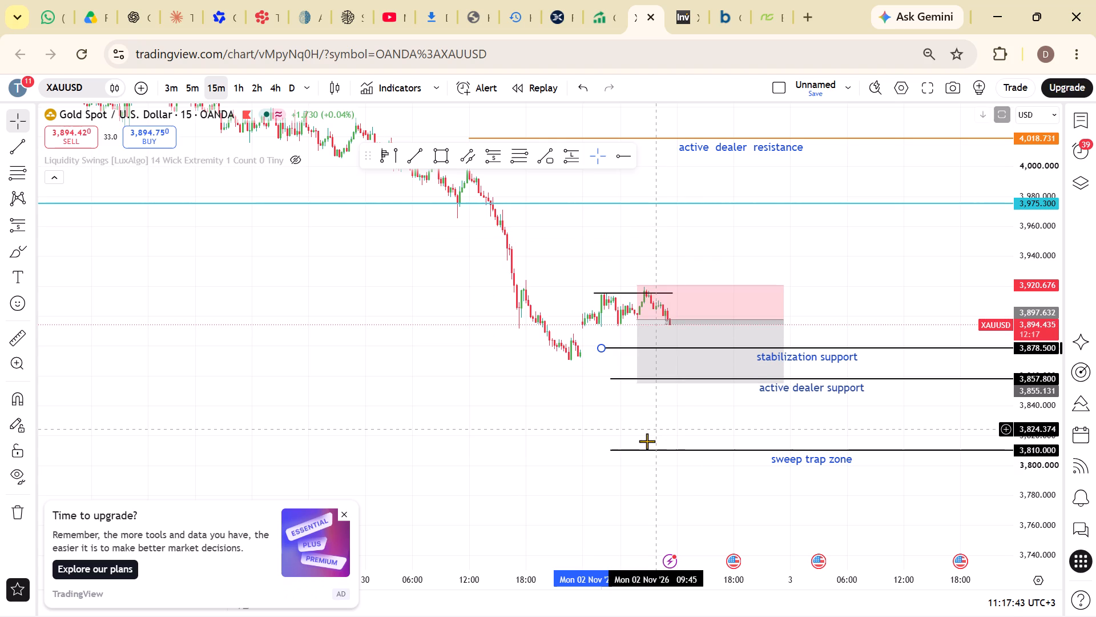
{"action": "left_click", "coordinate": [616, 422]}
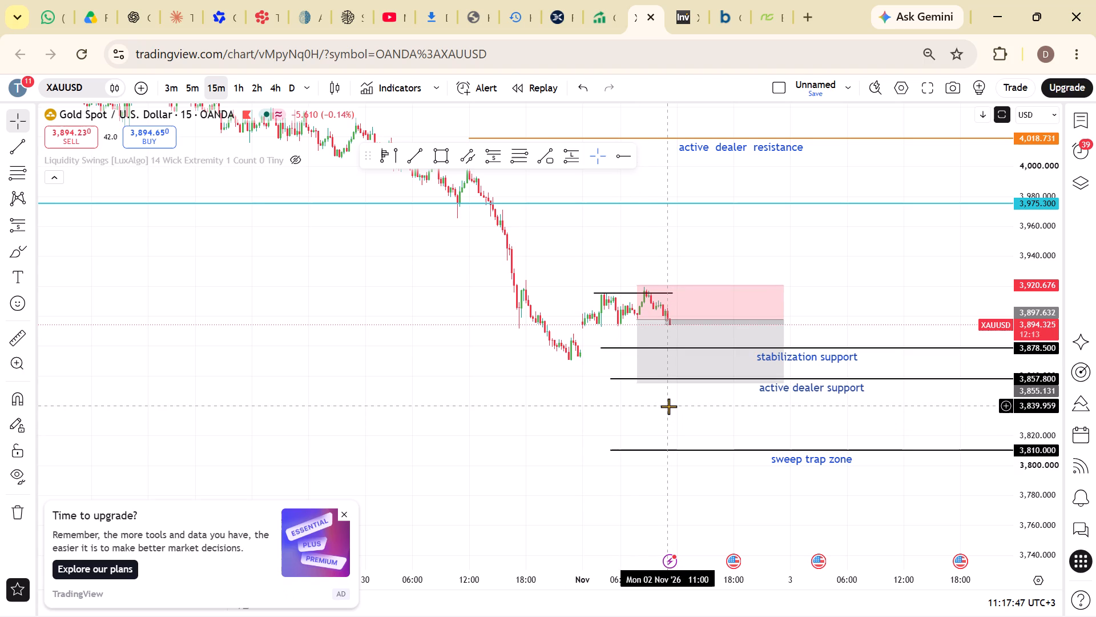
Move the cyan horizontal ray between active dealer support and the sweep trap zone, at about 3,836.3, starting about 03:45 on 2 November.
{"action": "left_click", "coordinate": [203, 203]}
{"action": "left_click_drag", "start_coordinate": [203, 203], "coordinate": [679, 410]}
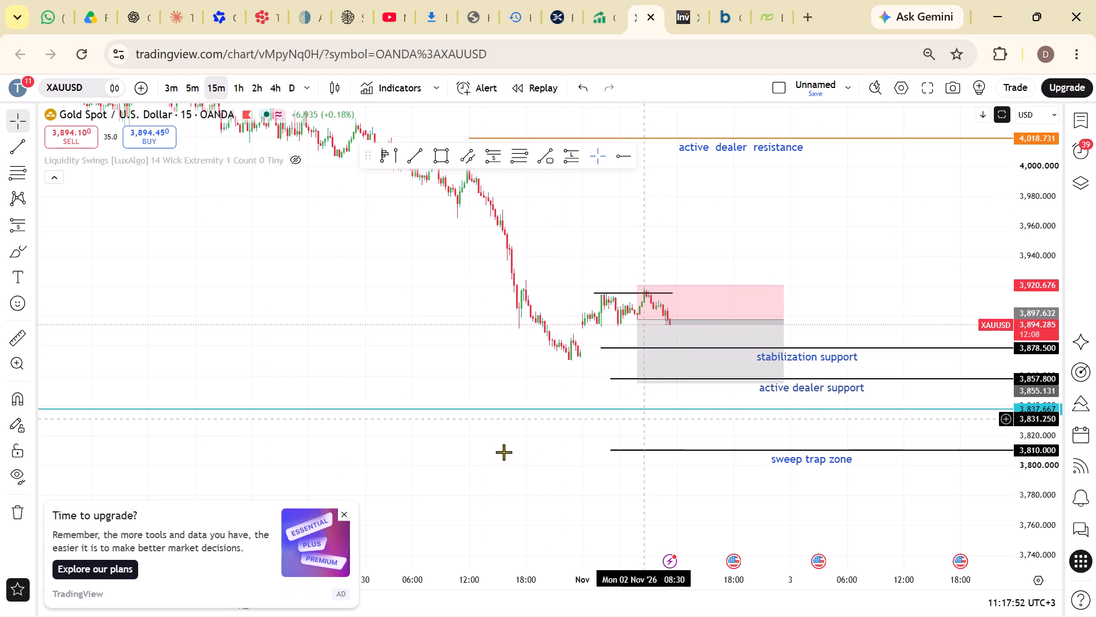
{"action": "left_click_drag", "start_coordinate": [383, 413], "coordinate": [470, 410]}
{"action": "left_click_drag", "start_coordinate": [404, 410], "coordinate": [405, 410]}
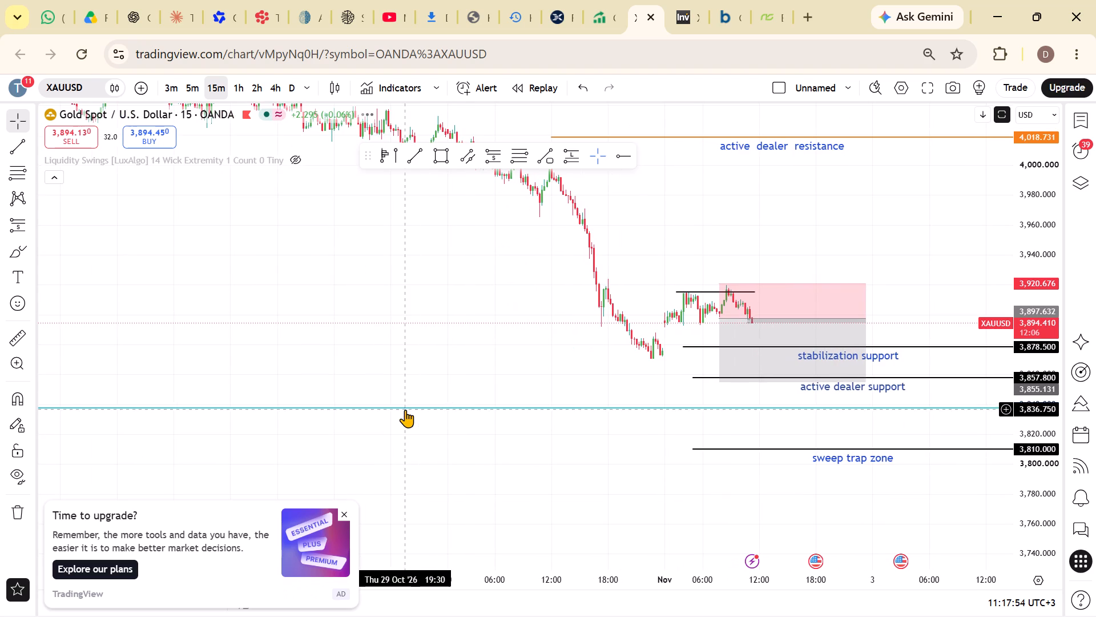
{"action": "left_click_drag", "start_coordinate": [405, 410], "coordinate": [753, 407]}
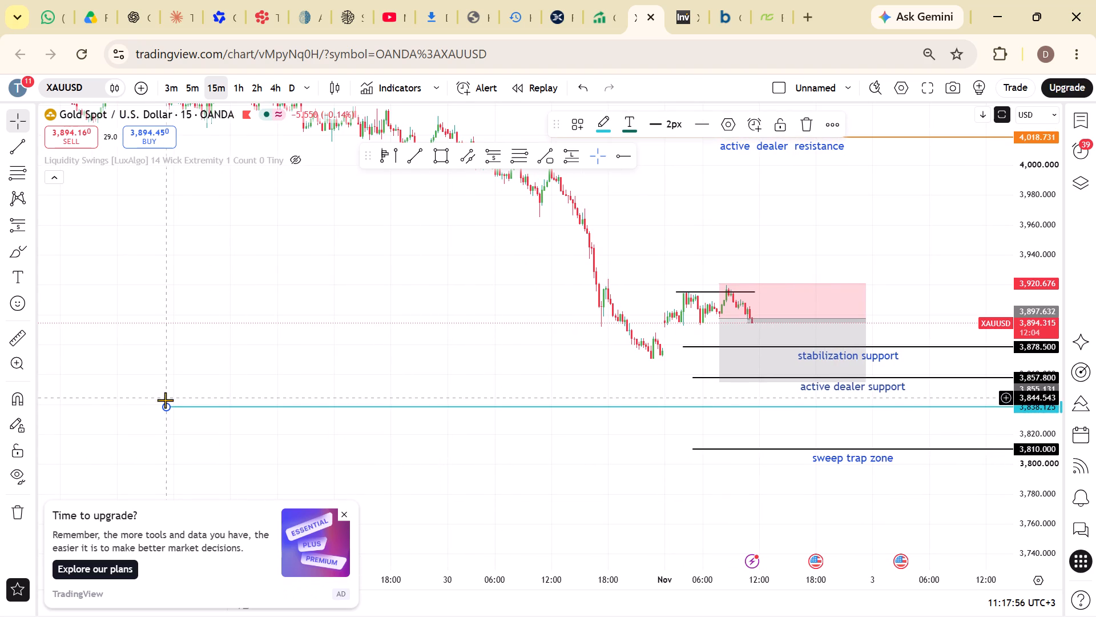
{"action": "left_click_drag", "start_coordinate": [164, 408], "coordinate": [650, 407]}
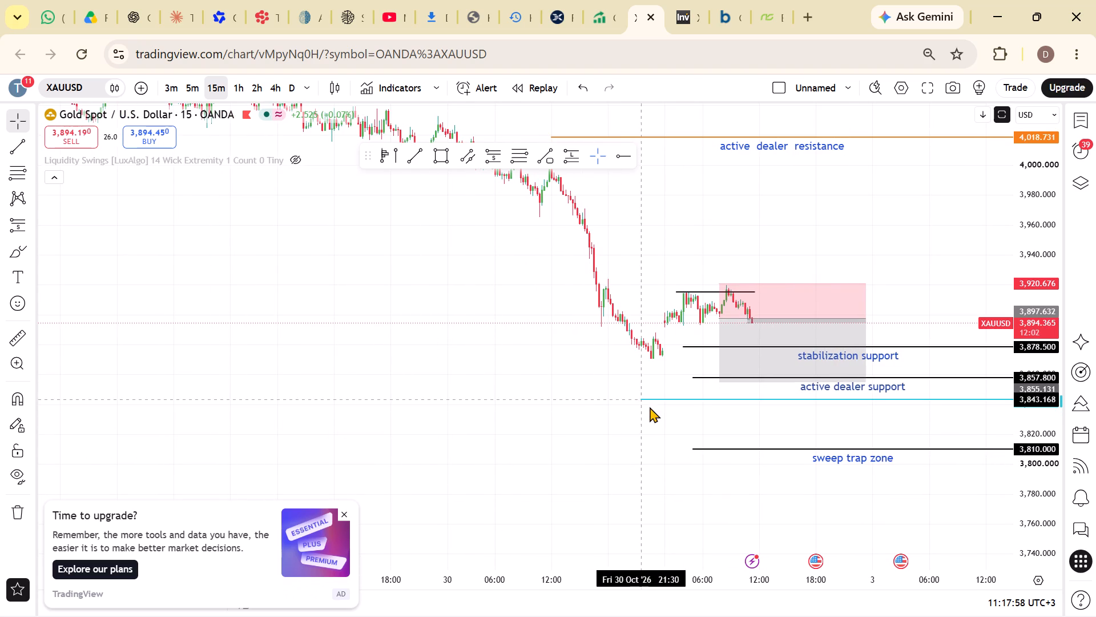
{"action": "left_click_drag", "start_coordinate": [650, 407], "coordinate": [681, 410]}
Set the price coordinate of the cyan horizontal ray to 3838.4.
{"action": "left_click_drag", "start_coordinate": [599, 411], "coordinate": [416, 419]}
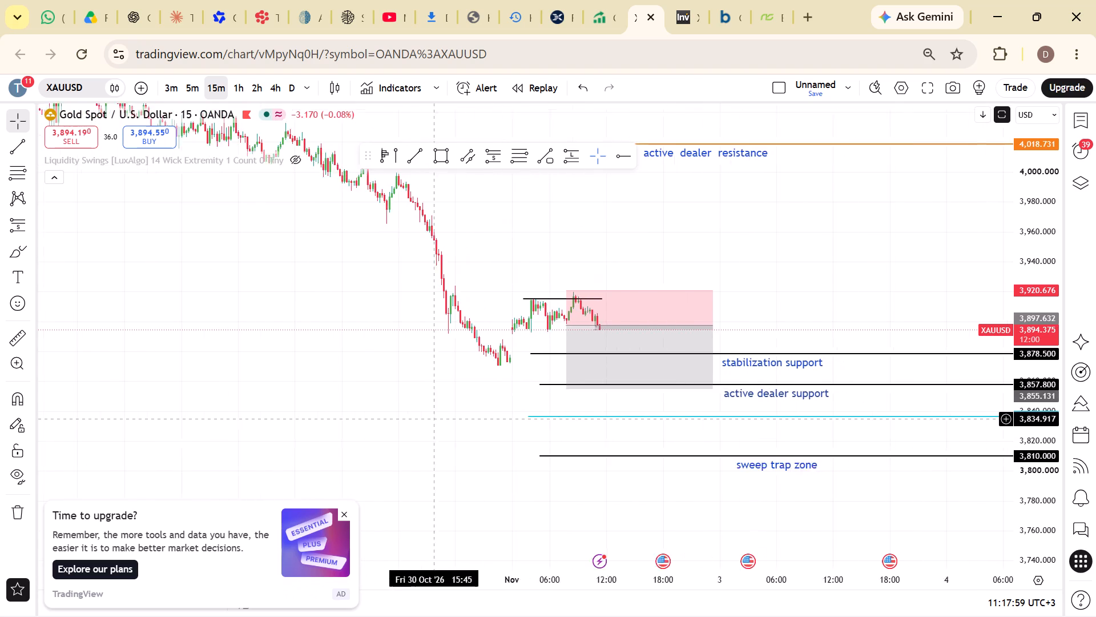
{"action": "left_click_drag", "start_coordinate": [416, 419], "coordinate": [406, 416]}
{"action": "left_click", "coordinate": [506, 413]}
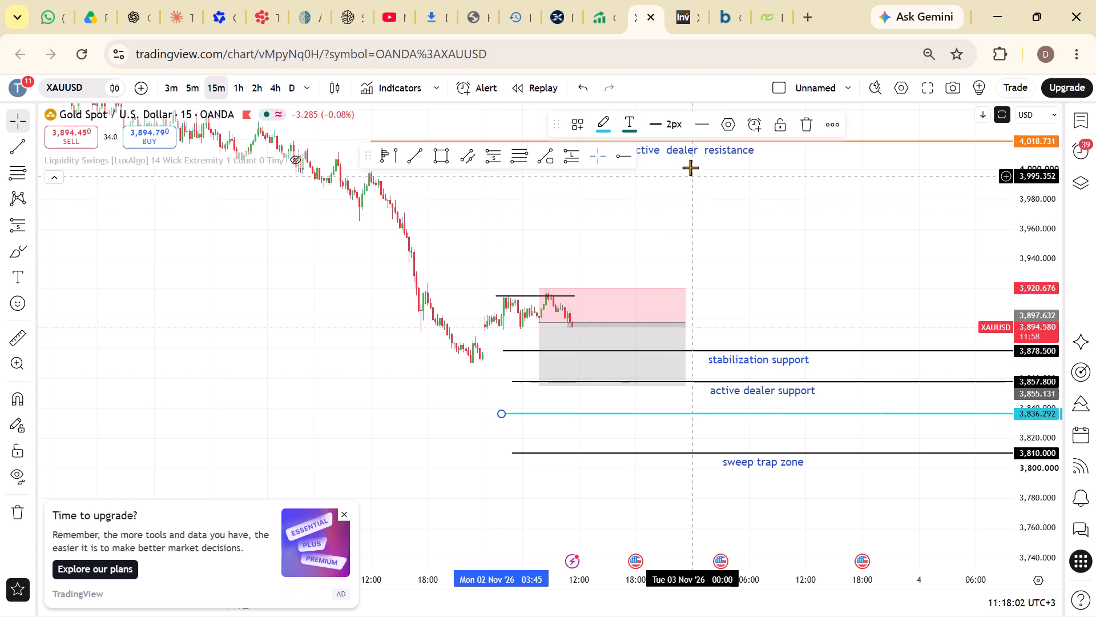
{"action": "left_click", "coordinate": [721, 126]}
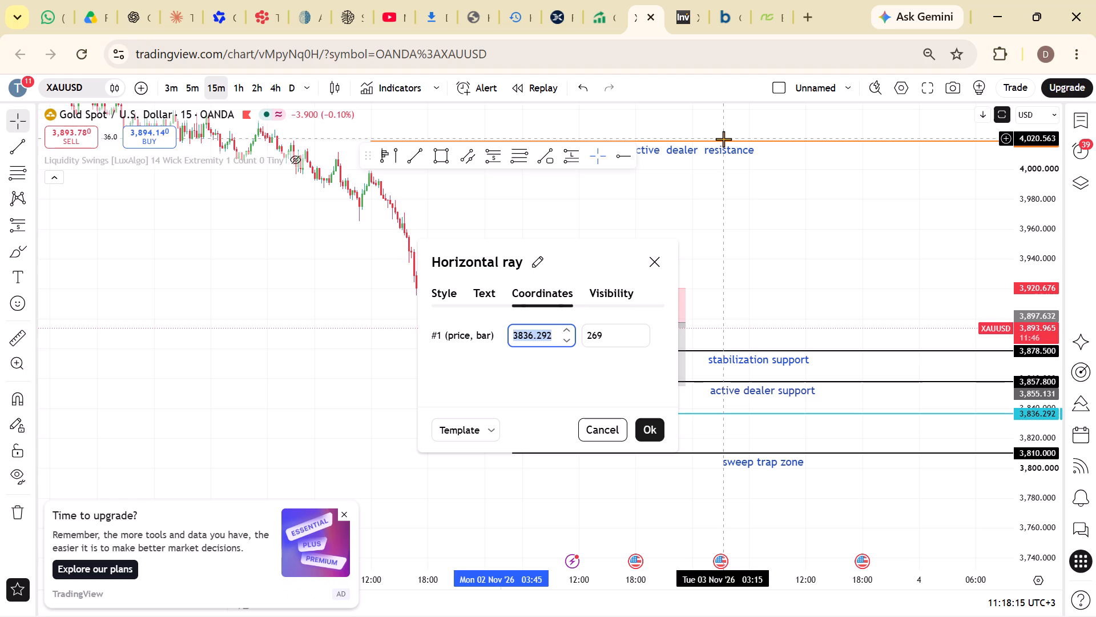
{"action": "key", "text": "BackSpace"}
{"action": "key", "text": "3"}
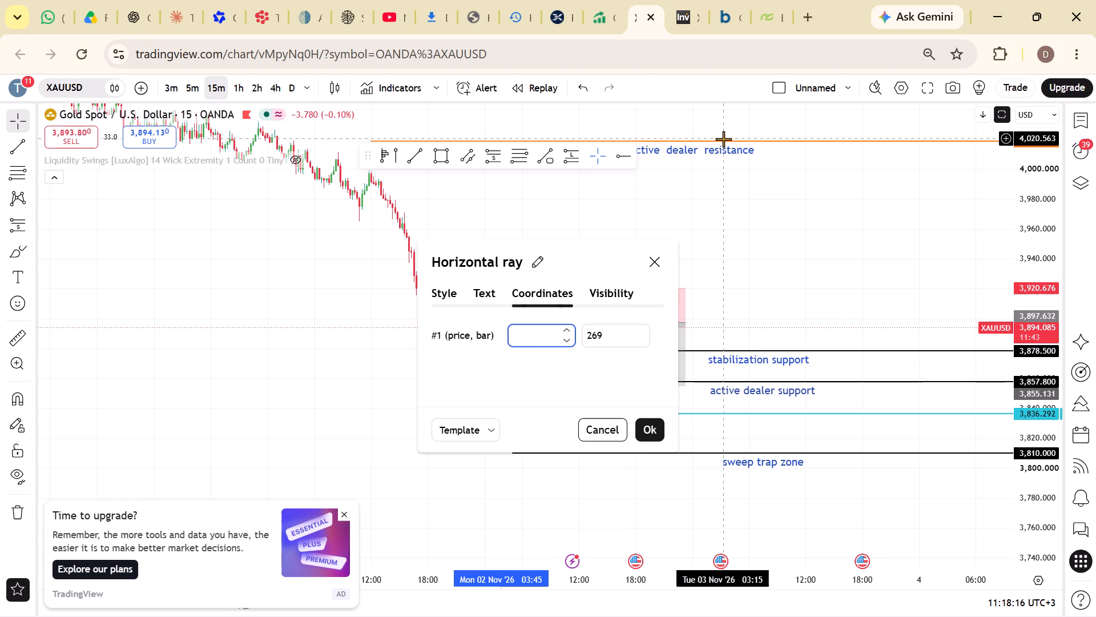
{"action": "key", "text": "8"}
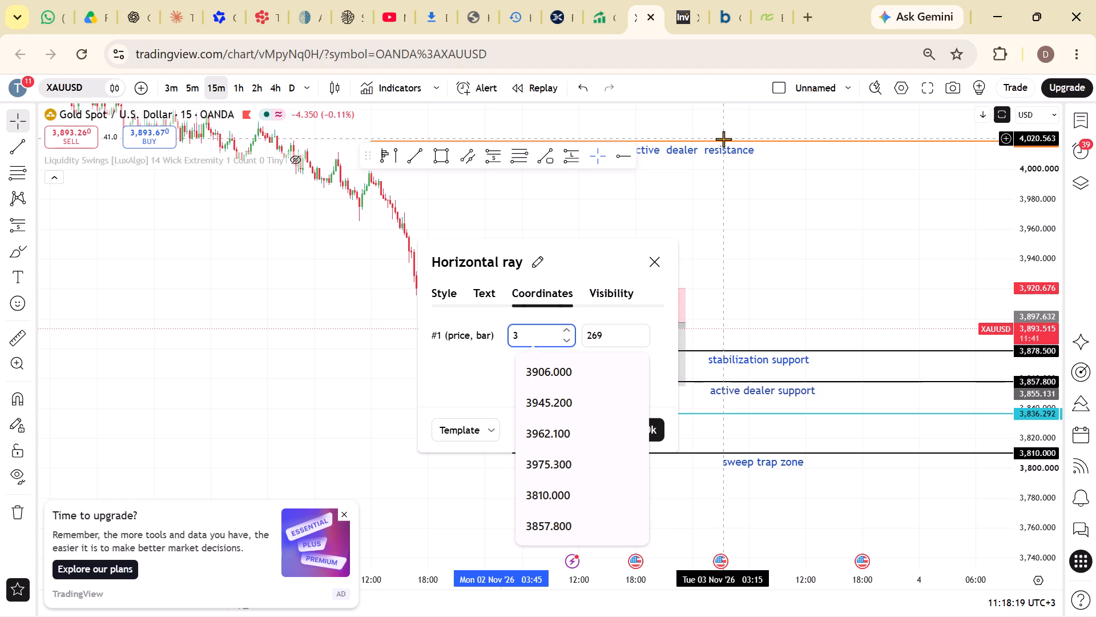
{"action": "type", "text": "39."}
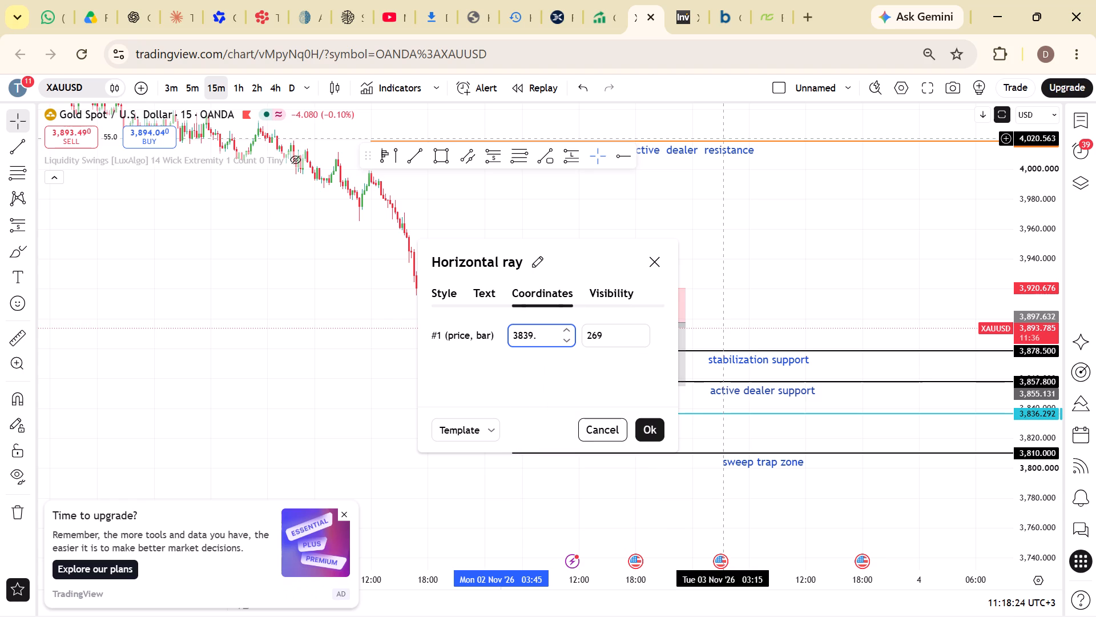
{"action": "key", "text": "BackSpace"}
{"action": "key", "text": "BackSpace"}
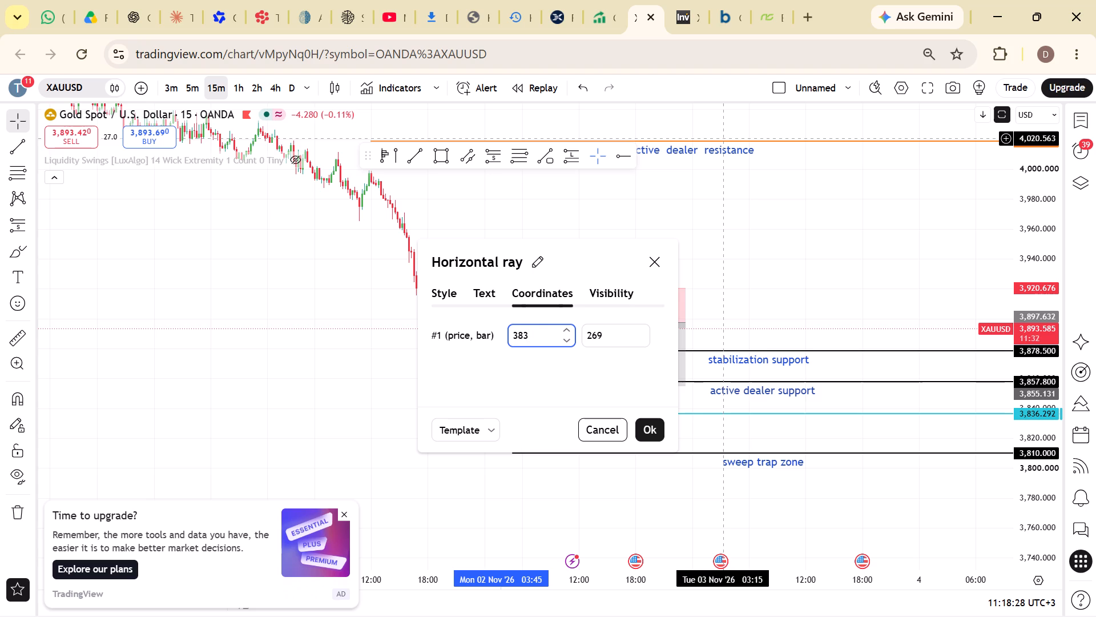
{"action": "key", "text": "8"}
{"action": "type", "text": ".4"}
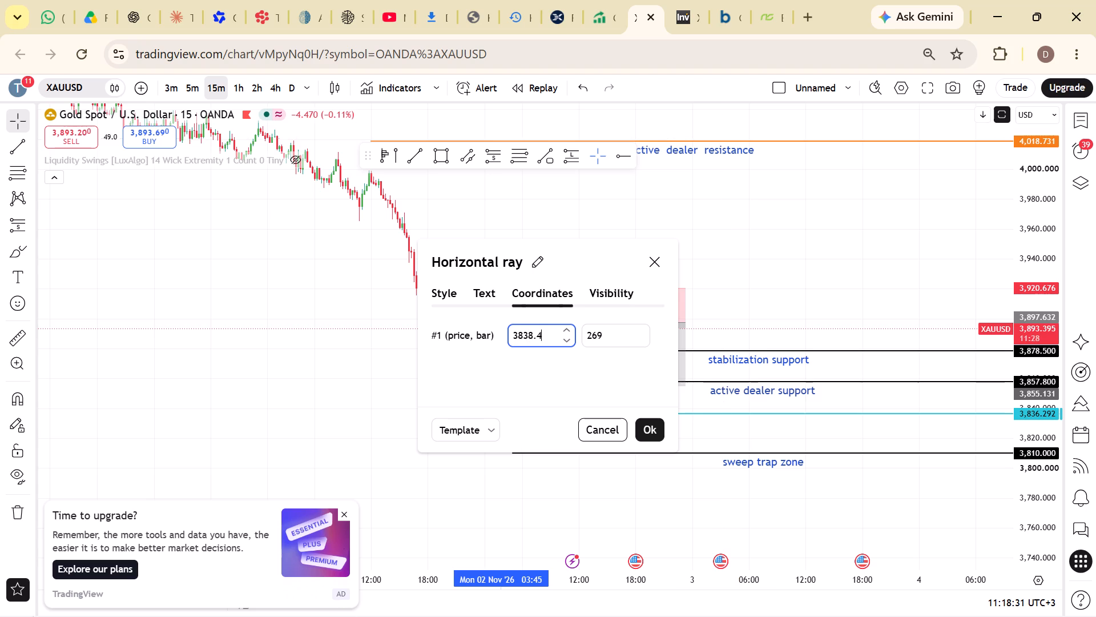
{"action": "left_click", "coordinate": [647, 427]}
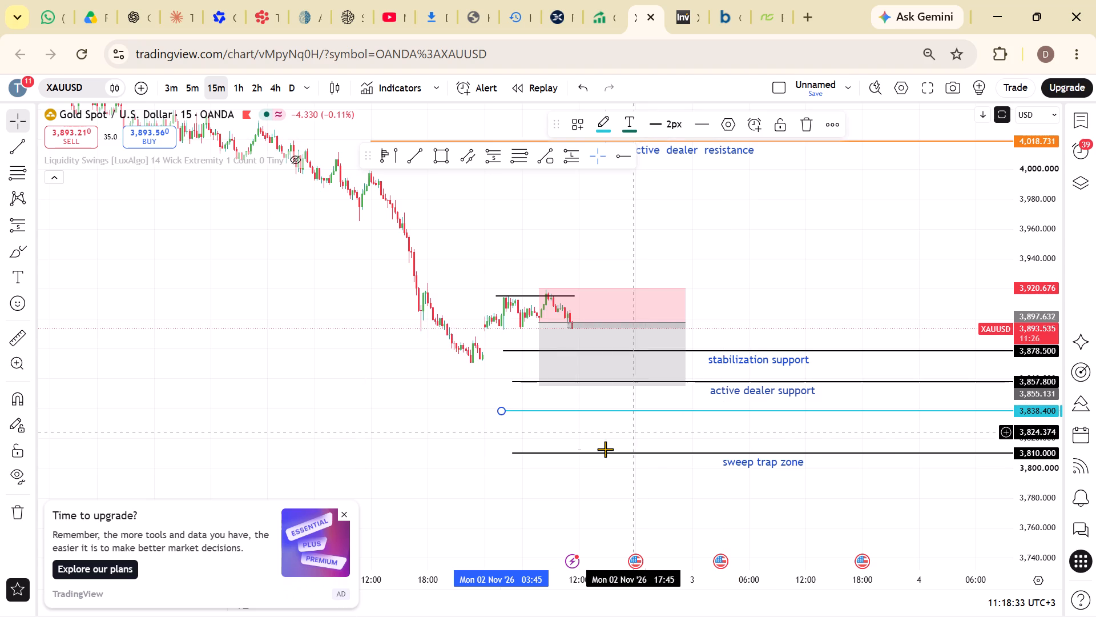
{"action": "left_click", "coordinate": [605, 449]}
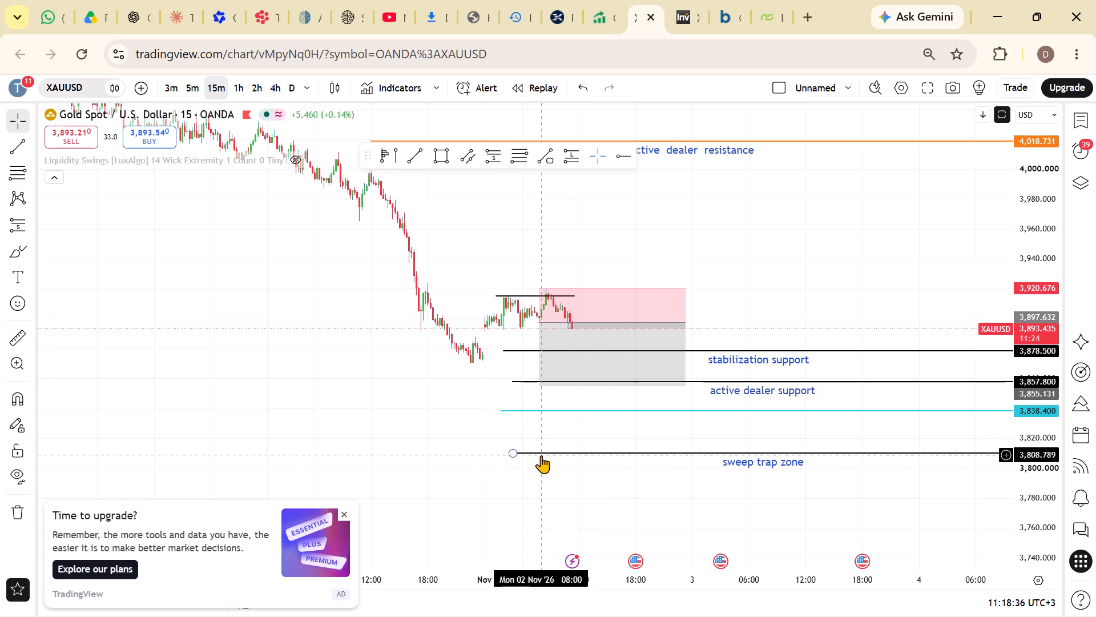
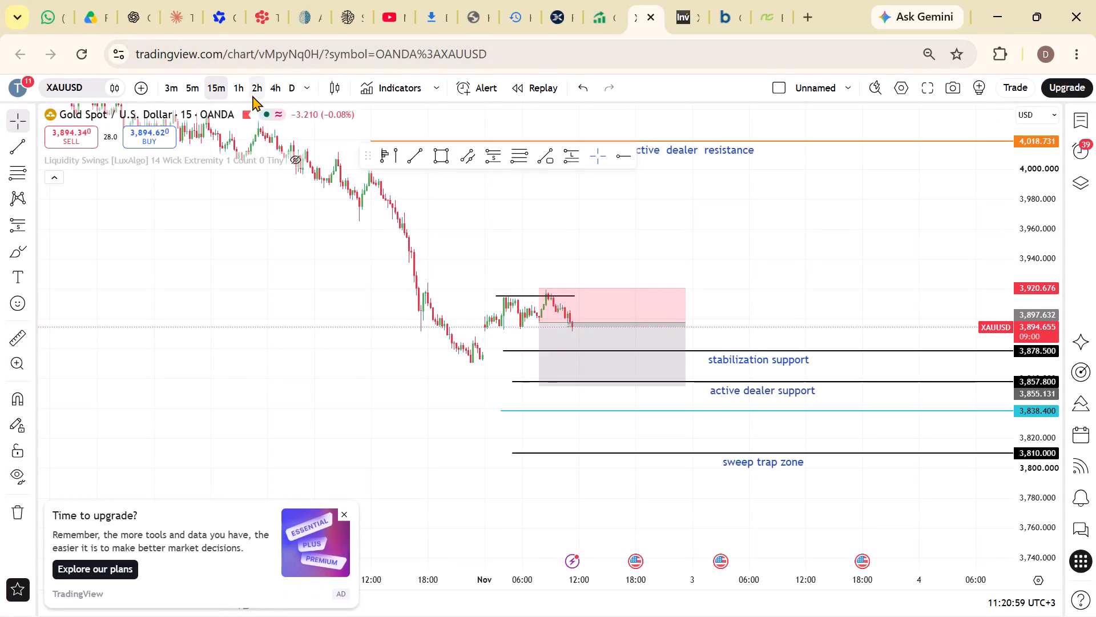
Examine earlier XAUUSD price action below the dealer levels on the 2-hour and 4-hour timeframes, back to June.
{"action": "left_click", "coordinate": [255, 93]}
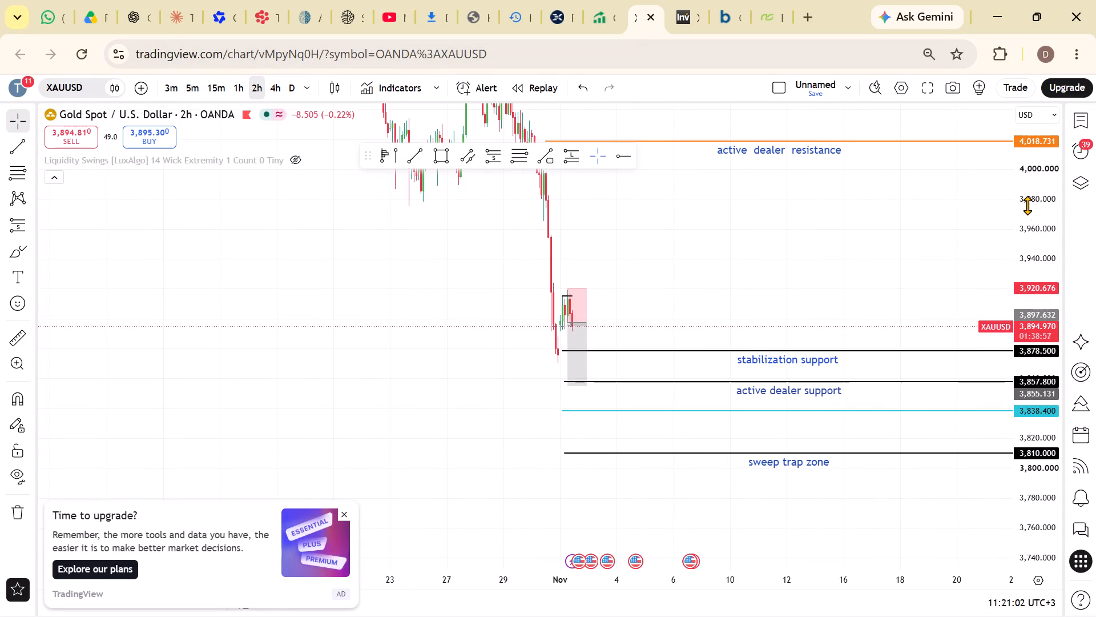
{"action": "left_click_drag", "start_coordinate": [1027, 205], "coordinate": [1062, 455]}
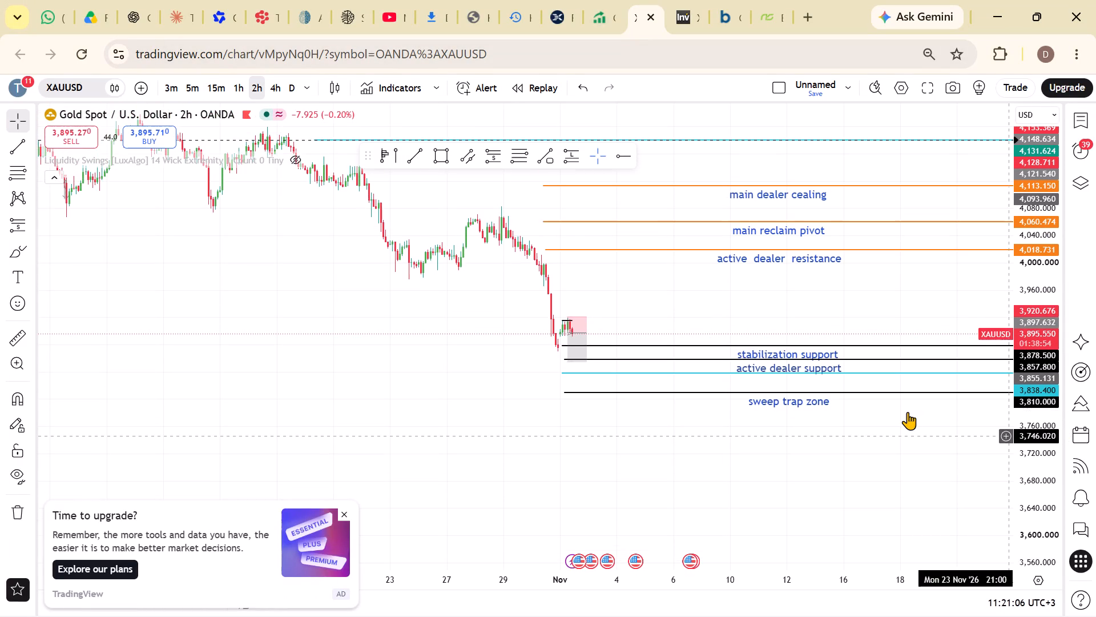
{"action": "left_click_drag", "start_coordinate": [244, 316], "coordinate": [597, 332]}
{"action": "left_click_drag", "start_coordinate": [367, 279], "coordinate": [504, 321]}
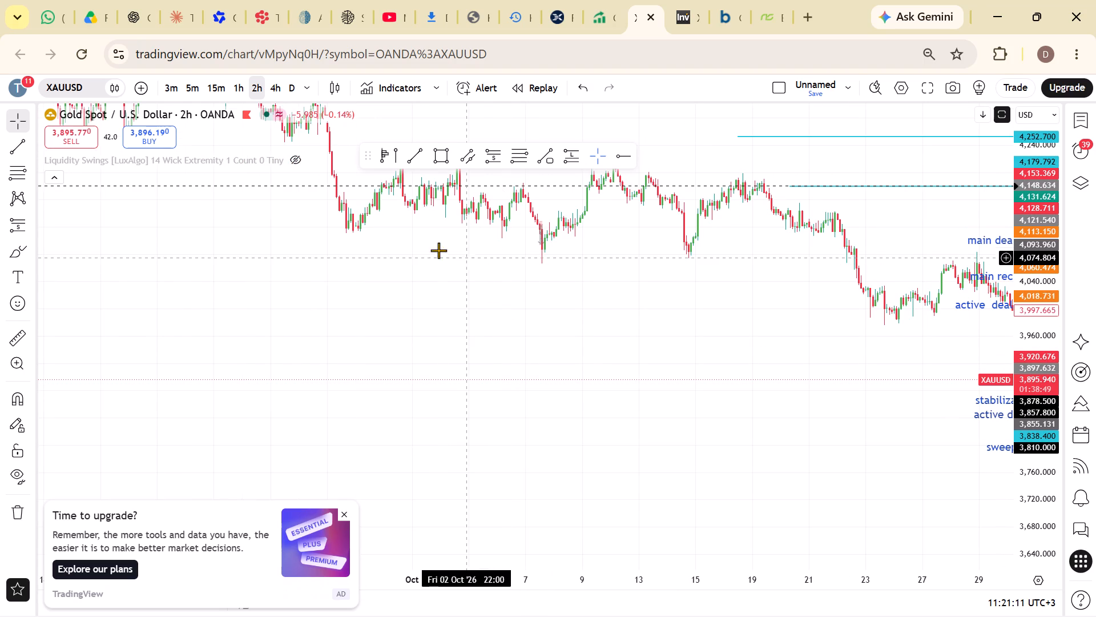
{"action": "left_click", "coordinate": [279, 95]}
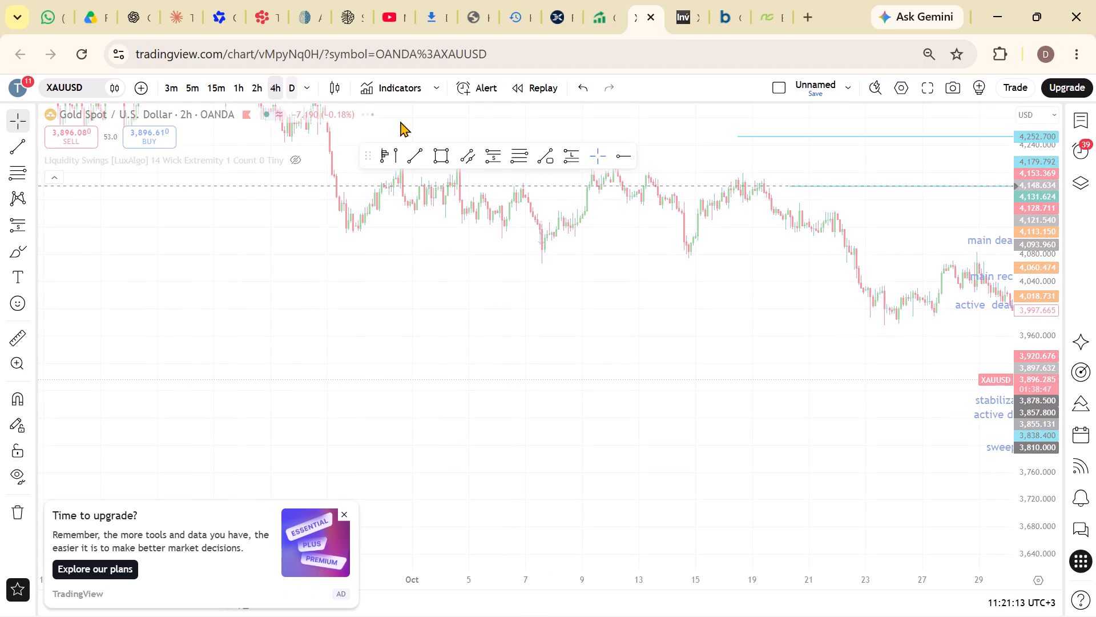
{"action": "left_click_drag", "start_coordinate": [261, 289], "coordinate": [271, 296]}
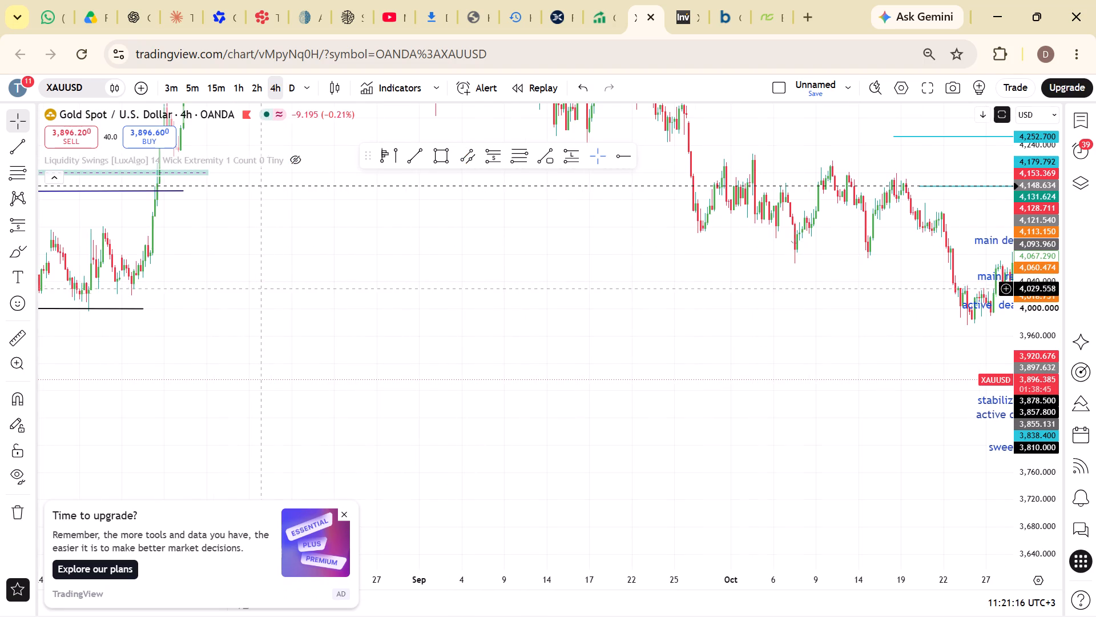
{"action": "left_click_drag", "start_coordinate": [271, 296], "coordinate": [889, 182]}
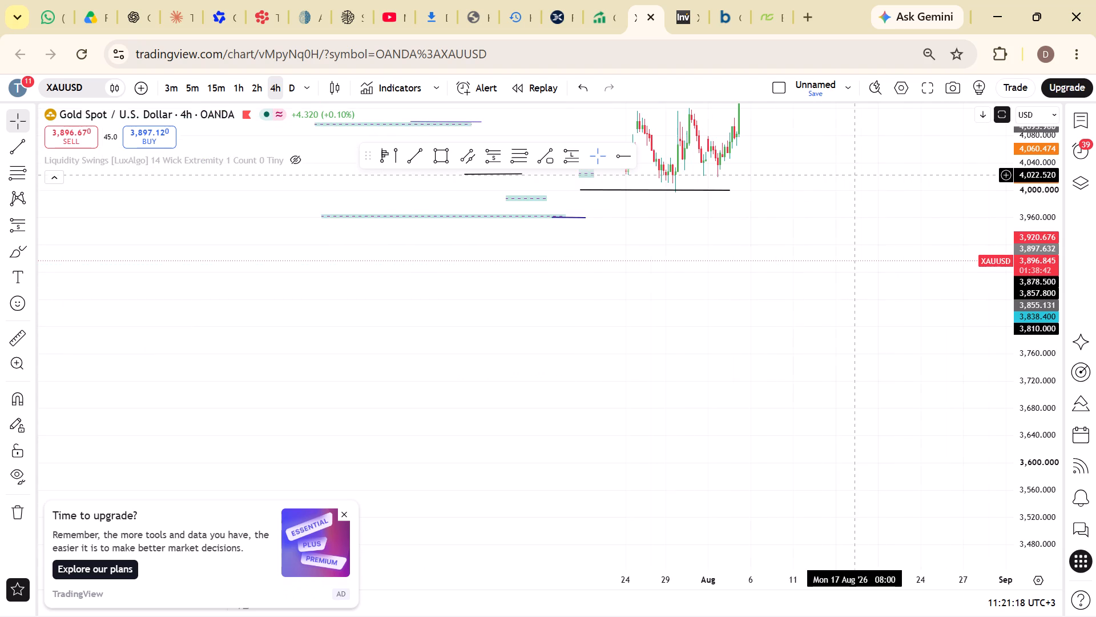
{"action": "left_click_drag", "start_coordinate": [889, 182], "coordinate": [917, 282]}
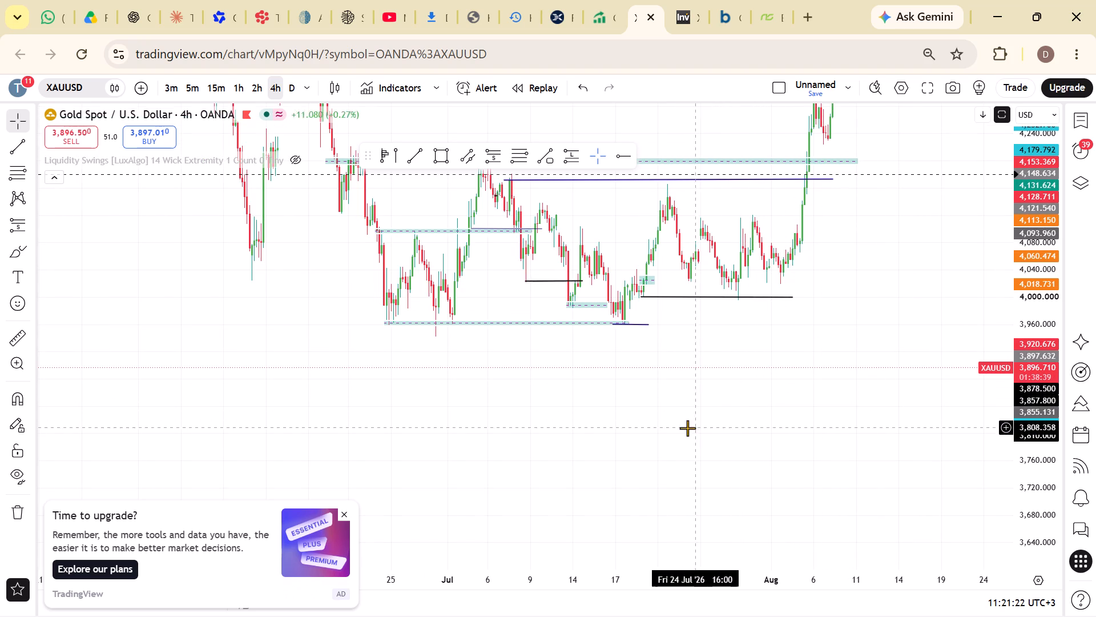
{"action": "left_click_drag", "start_coordinate": [467, 378], "coordinate": [872, 270]}
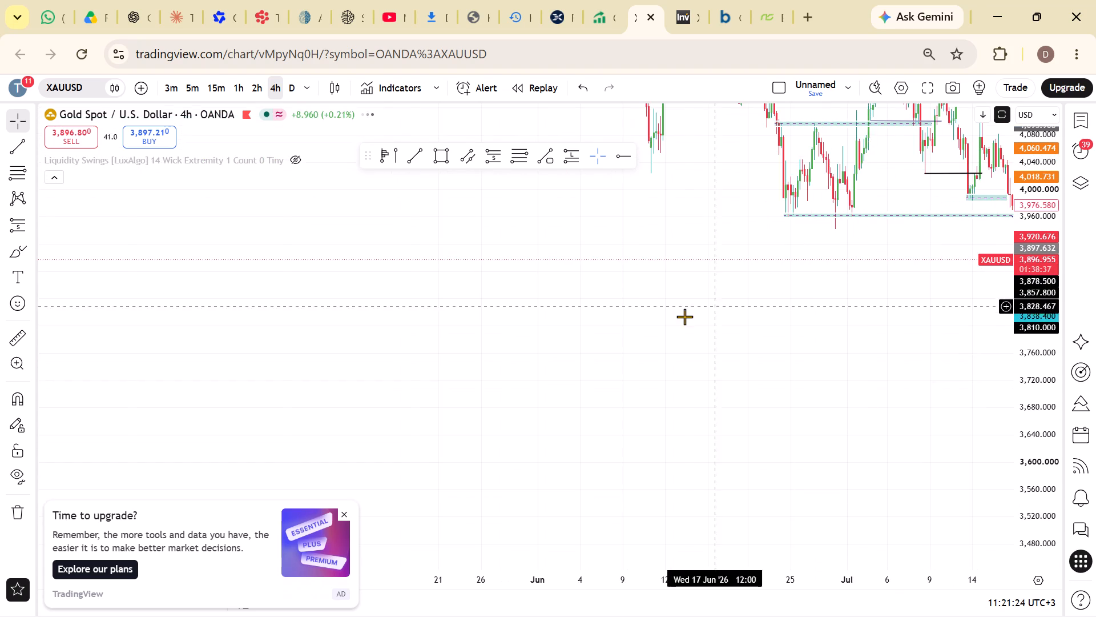
{"action": "left_click_drag", "start_coordinate": [684, 319], "coordinate": [893, 410]}
Examine the long-term XAUUSD price history and the marked support and resistance levels on the daily timeframe.
{"action": "left_click", "coordinate": [291, 82]}
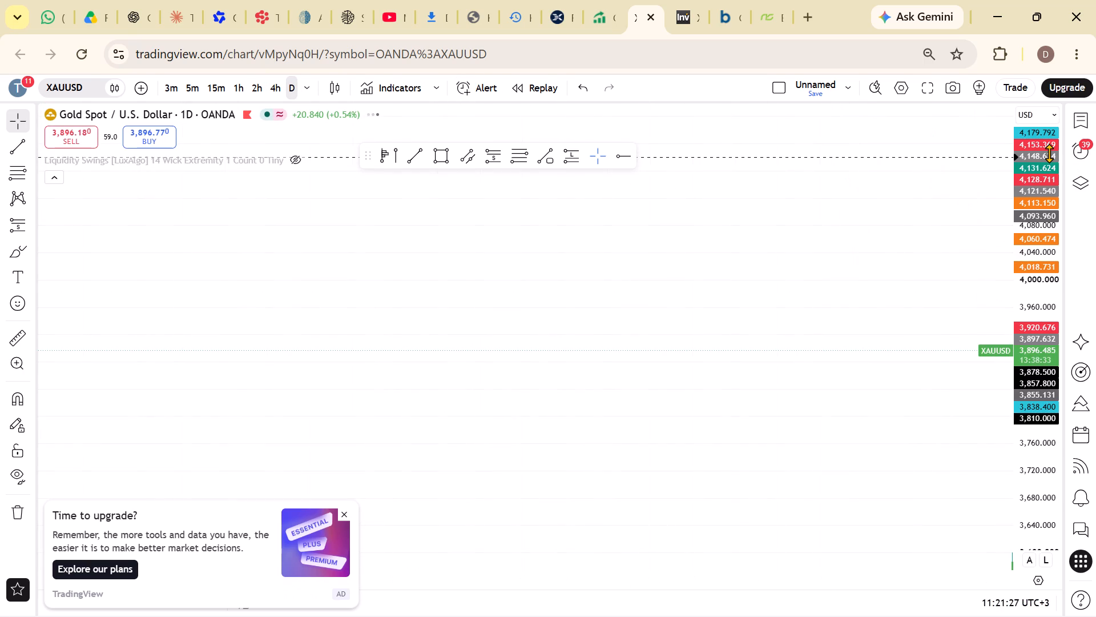
{"action": "left_click_drag", "start_coordinate": [1047, 153], "coordinate": [1053, 531]}
{"action": "left_click_drag", "start_coordinate": [976, 456], "coordinate": [440, 440]}
{"action": "left_click_drag", "start_coordinate": [756, 390], "coordinate": [723, 404]}
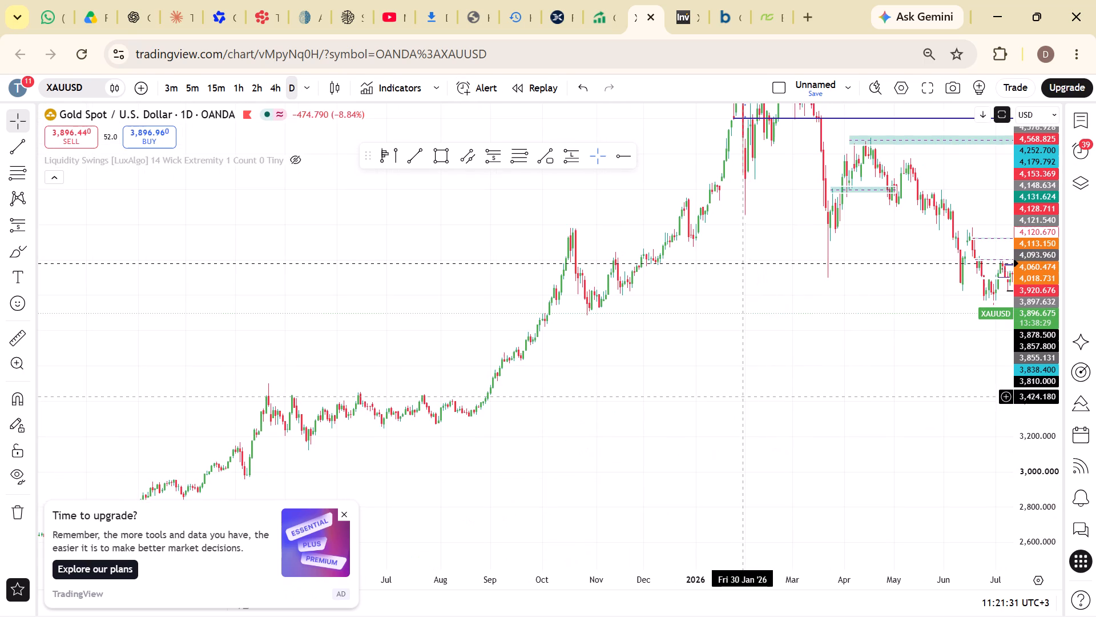
{"action": "left_click_drag", "start_coordinate": [723, 404], "coordinate": [473, 454]}
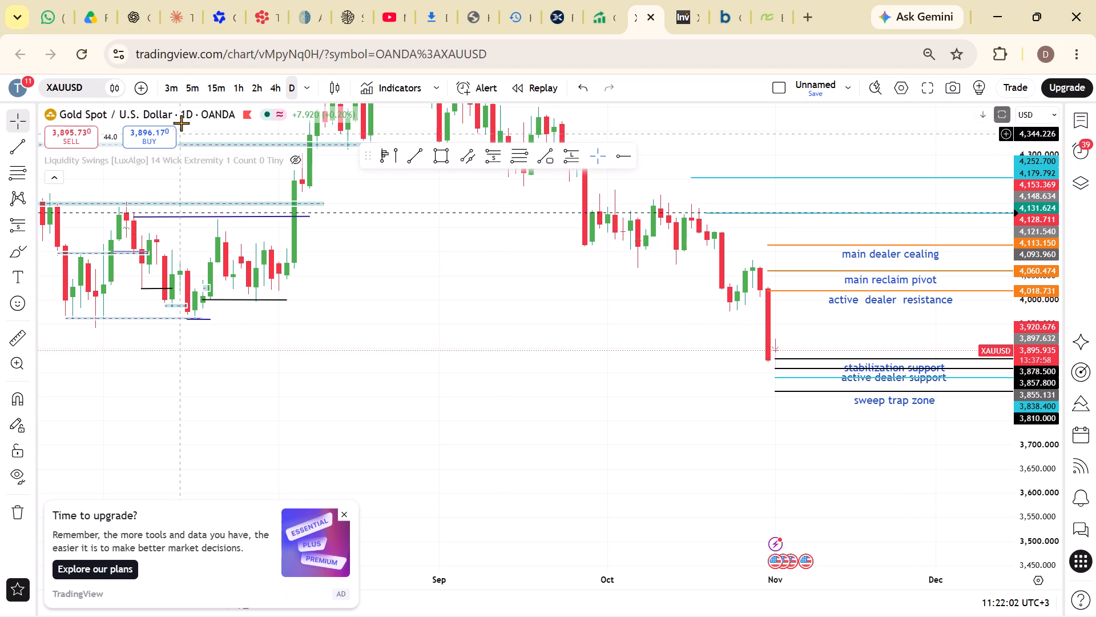
Show XAUUSD on the 5-minute timeframe and examine the latest candles around the short position and stabilization support.
{"action": "left_click", "coordinate": [195, 81]}
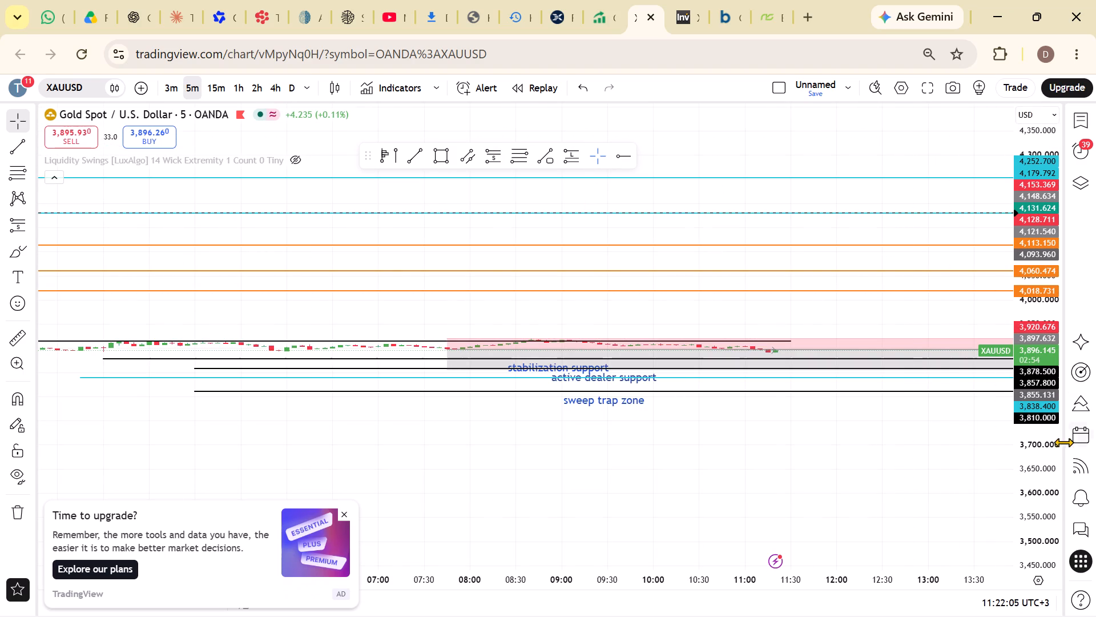
{"action": "left_click_drag", "start_coordinate": [1057, 443], "coordinate": [1003, 116]}
{"action": "left_click_drag", "start_coordinate": [1050, 406], "coordinate": [1033, 130]}
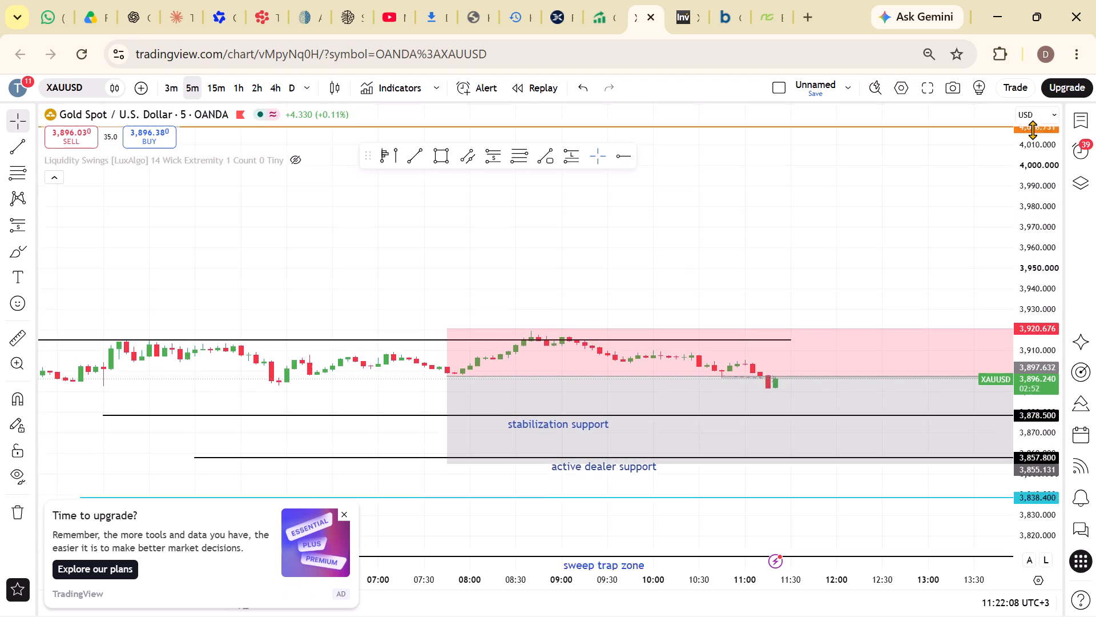
{"action": "left_click_drag", "start_coordinate": [1033, 130], "coordinate": [1035, 75]}
{"action": "left_click_drag", "start_coordinate": [1043, 408], "coordinate": [1025, 119]}
{"action": "left_click_drag", "start_coordinate": [869, 211], "coordinate": [771, 59]}
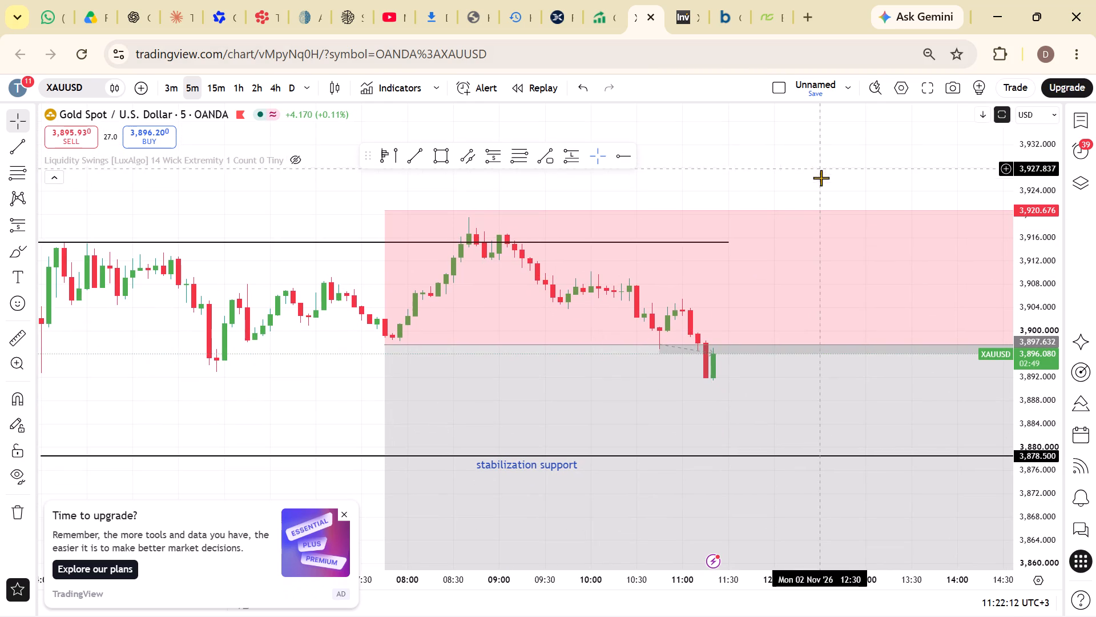
{"action": "left_click_drag", "start_coordinate": [822, 180], "coordinate": [793, 121]}
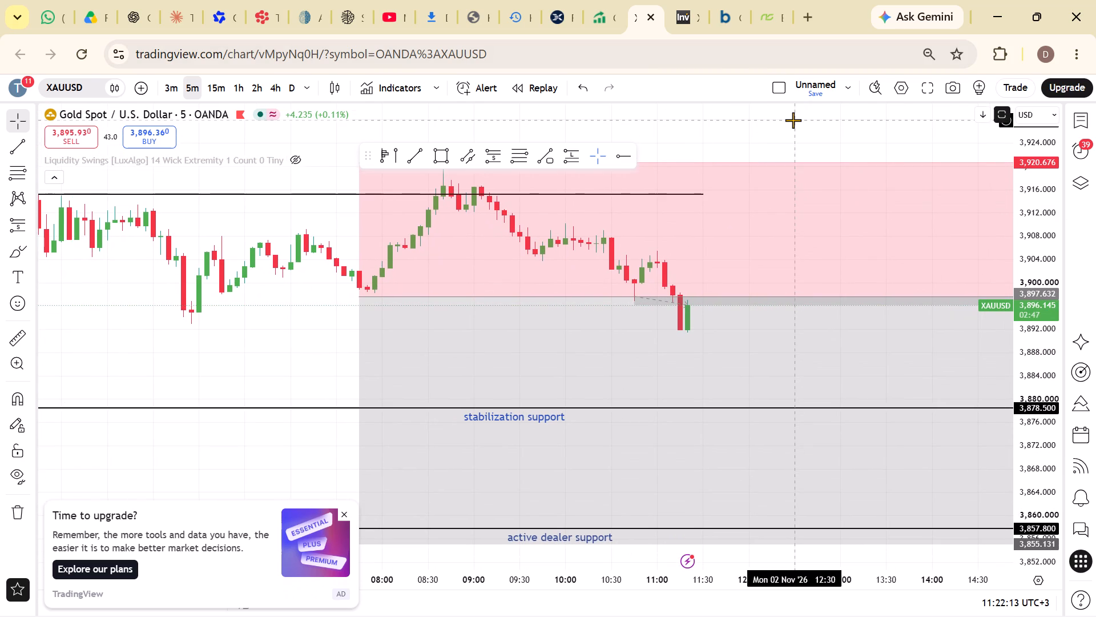